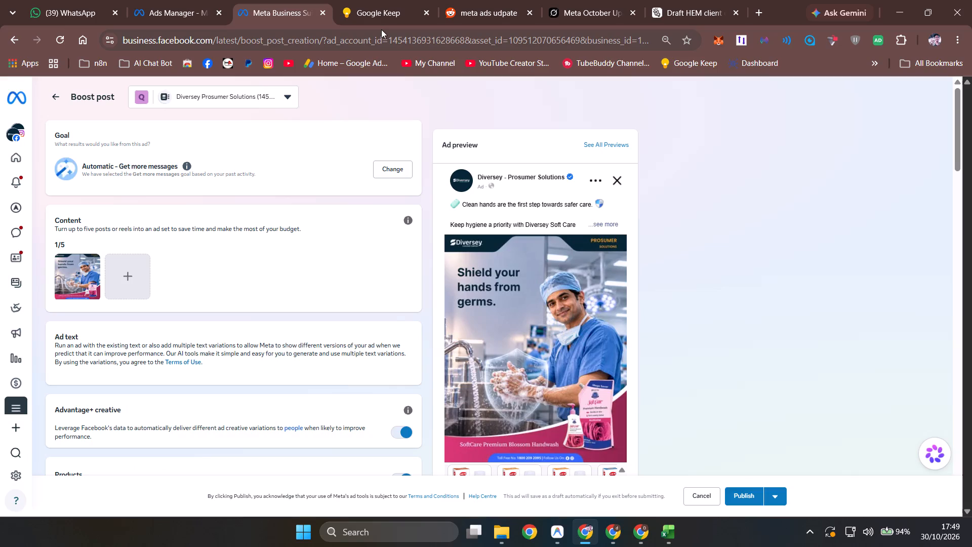
Change the boosted post's goal to Get more engagement and save it.
left_click(403, 170)
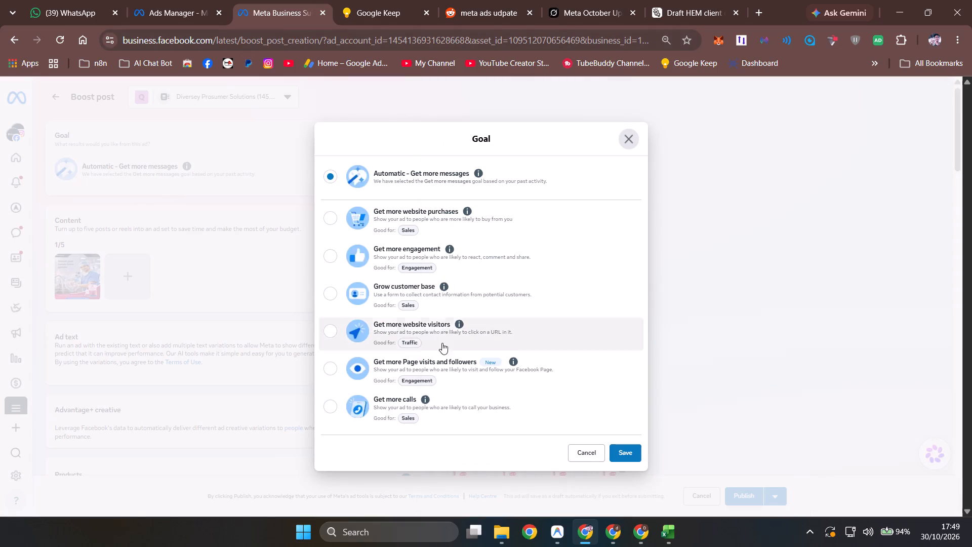
left_click(431, 254)
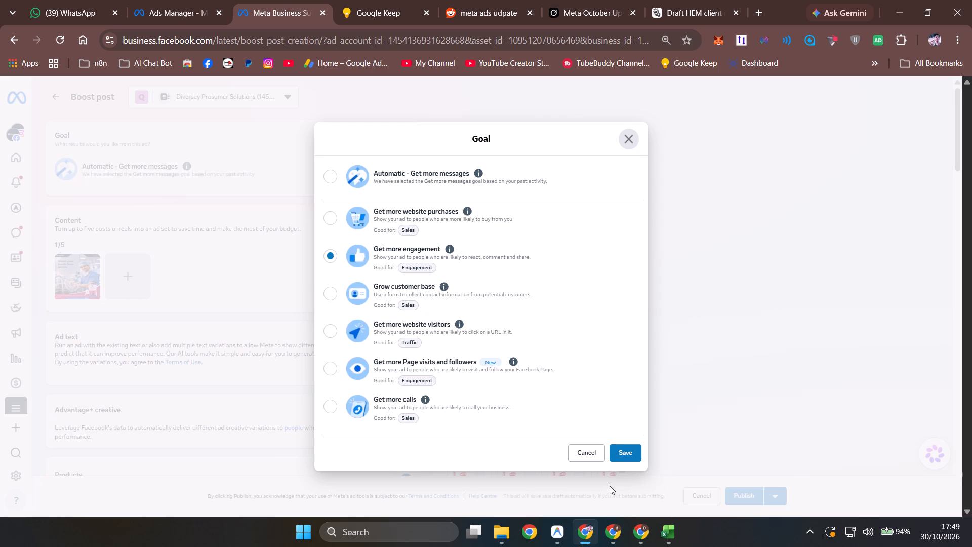
left_click(619, 446)
Turn off Advantage+ creative for the ad and set its button label to No button.
scroll(370, 417, "down", 1)
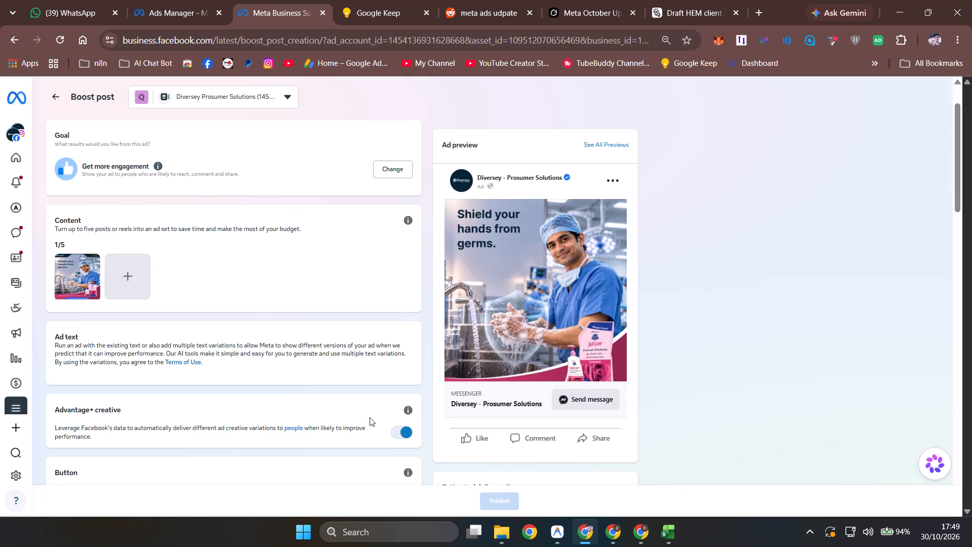
scroll(370, 417, "down", 2)
left_click(403, 240)
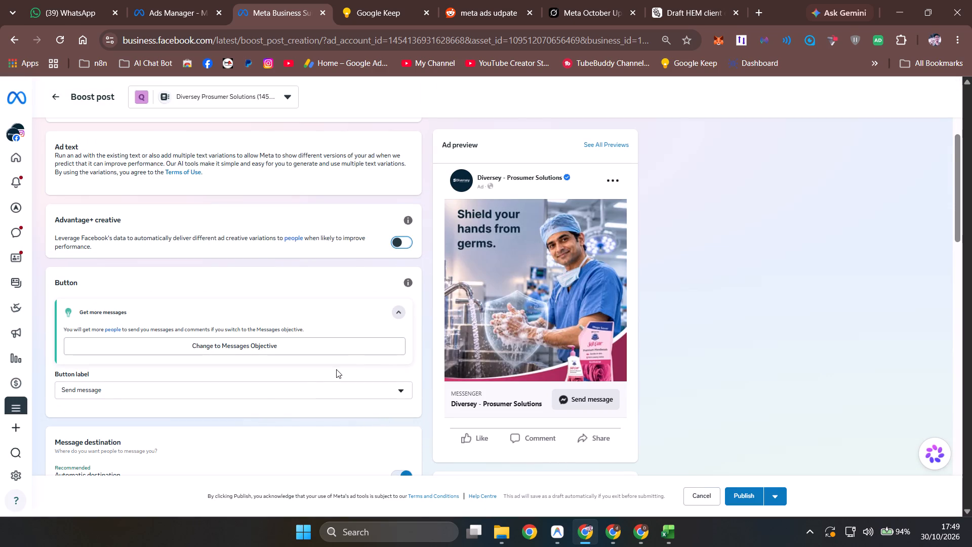
left_click(260, 392)
left_click(108, 254)
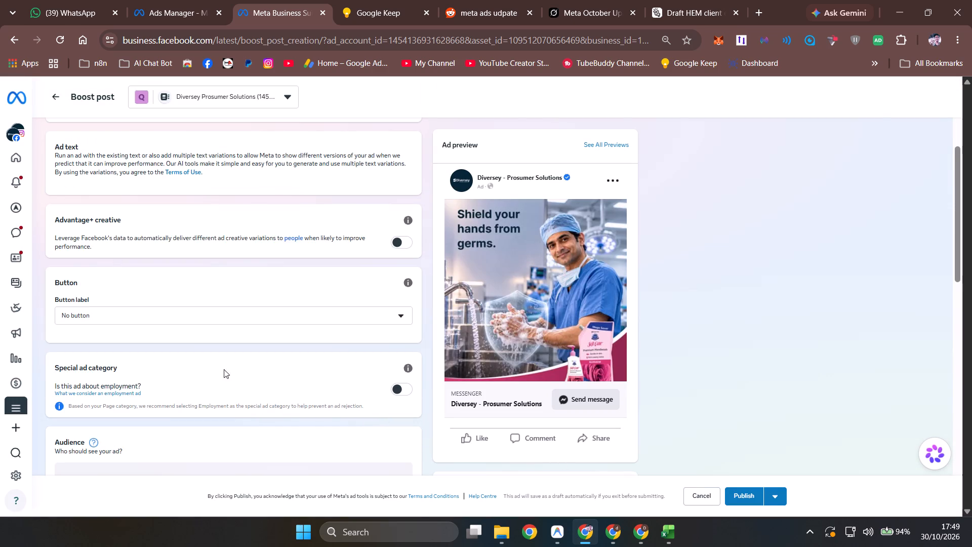
Set the ad's daily budget to ₹100.
scroll(325, 386, "down", 6)
scroll(174, 314, "up", 1)
scroll(386, 405, "down", 5)
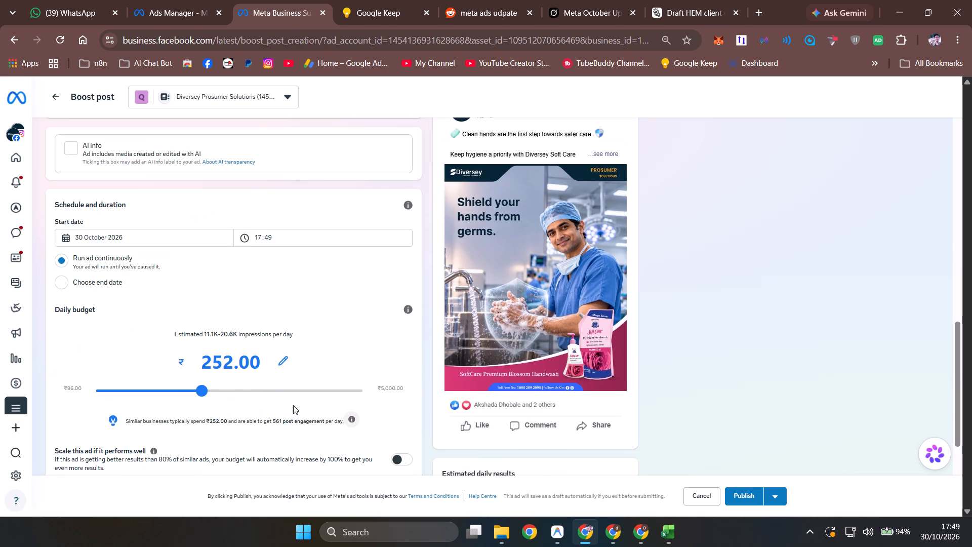
double_click(216, 361)
type("100")
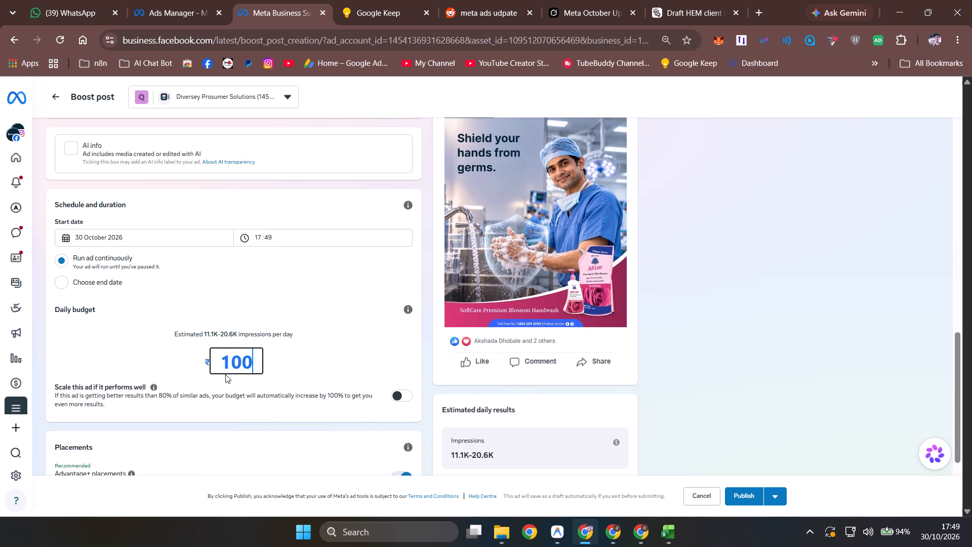
Switch the ad schedule to a chosen end date with a duration of 2 days.
left_click(127, 282)
left_click_drag(74, 323, 53, 319)
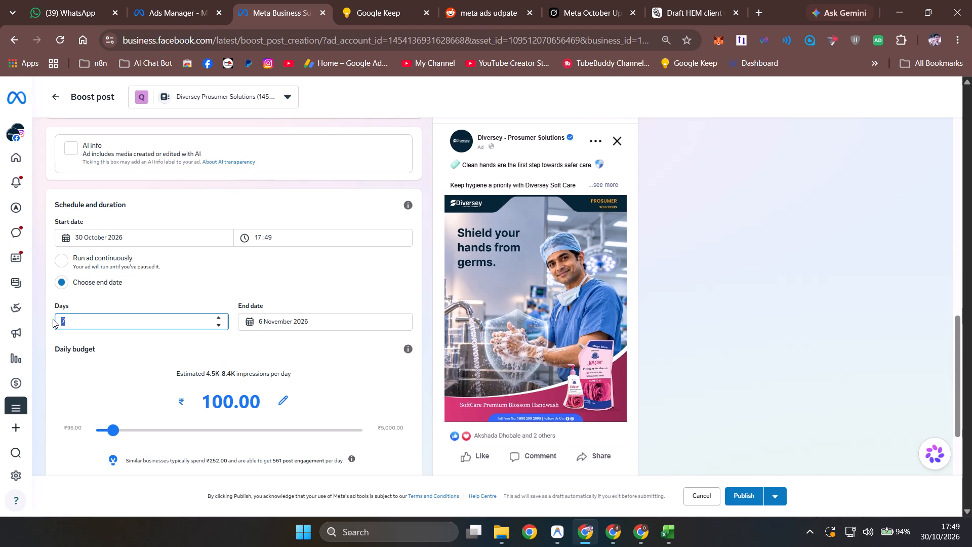
key("2")
left_click(160, 376)
Publish the boosted post ad and go back from its review page.
scroll(309, 431, "down", 4)
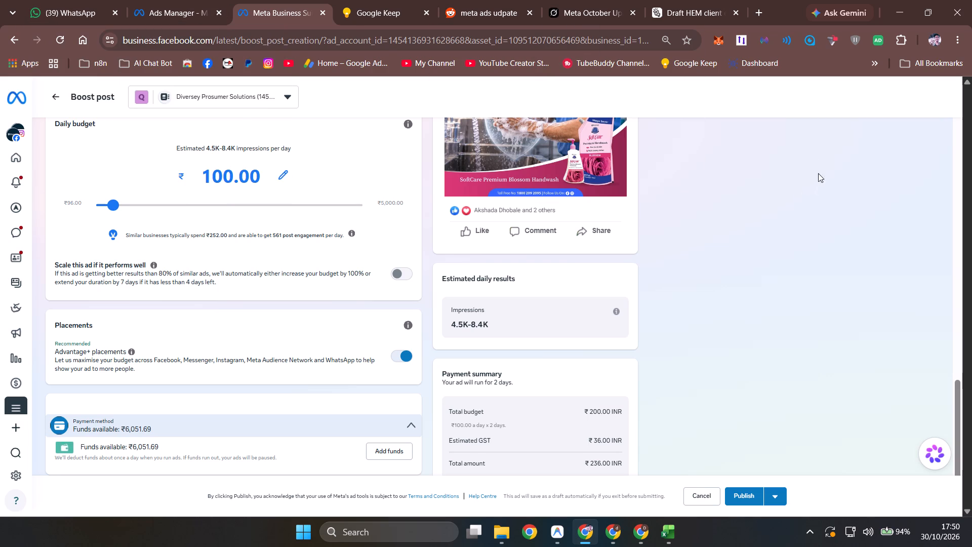
left_click(754, 494)
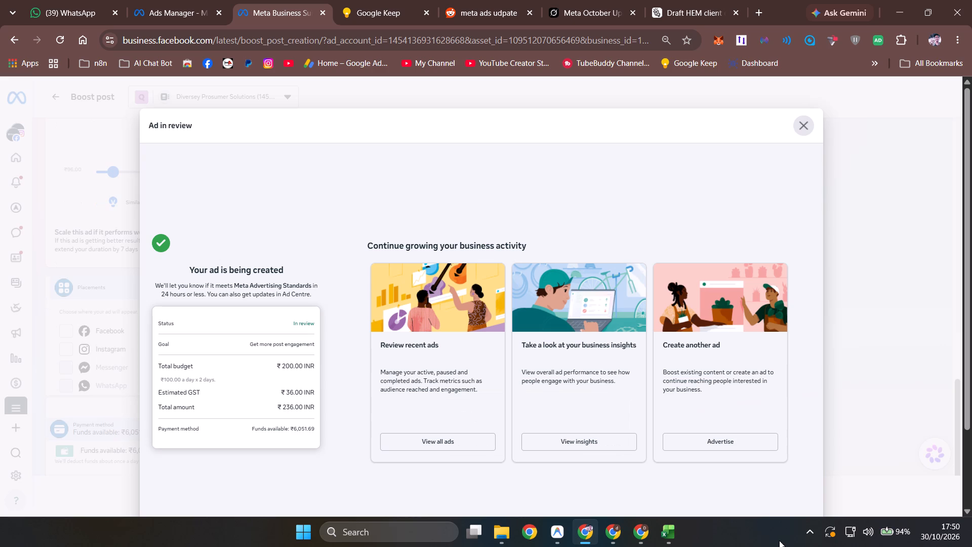
left_click(18, 41)
Return to the published posts list and close the Ads Manager browser tab.
left_click(40, 66)
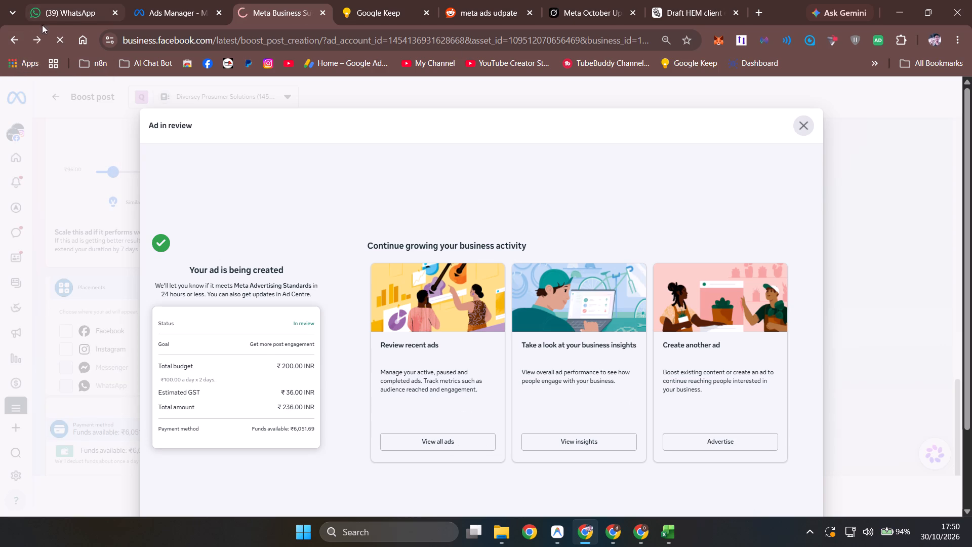
left_click(209, 0)
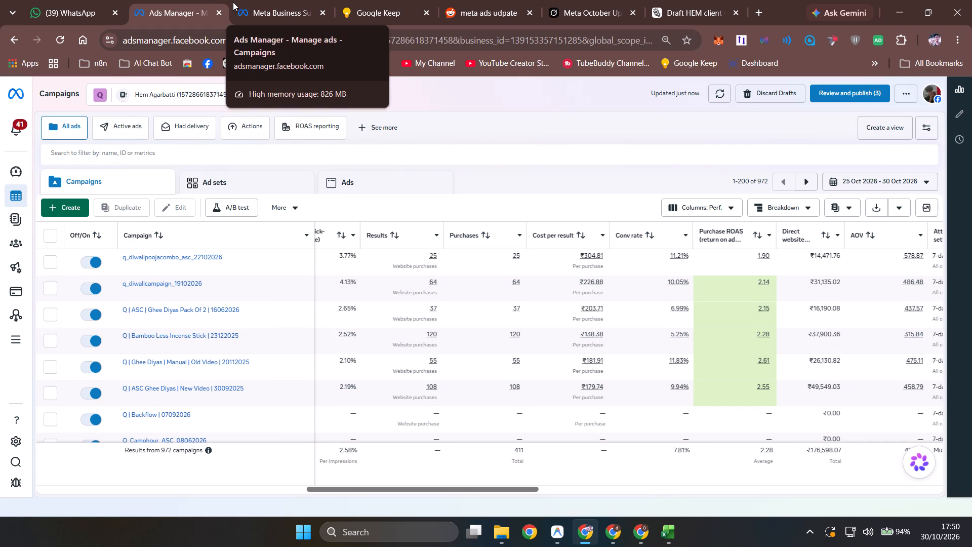
left_click(220, 11)
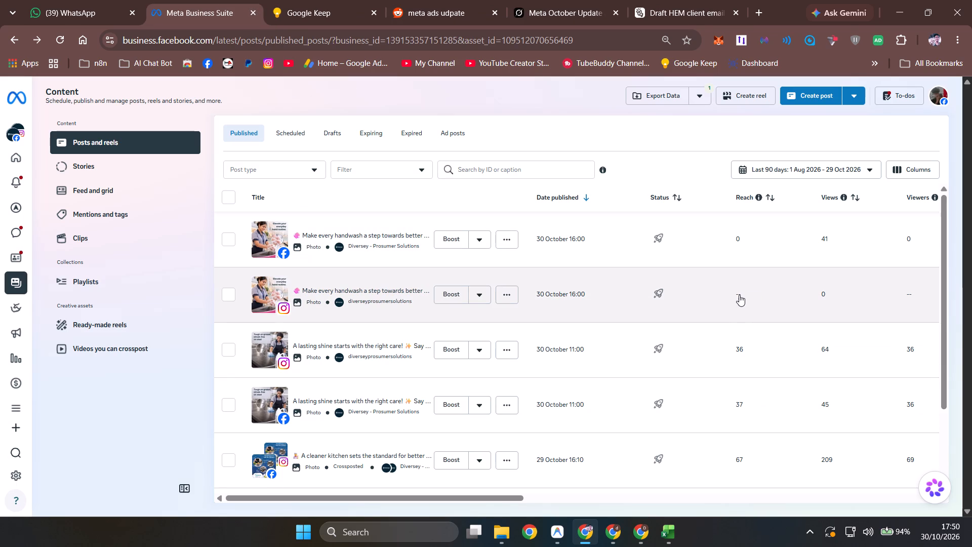
Boost the 29 October 11:00 Instagram post "Clean hands are the first step" with the goal Get more post engagement.
scroll(670, 384, "down", 2)
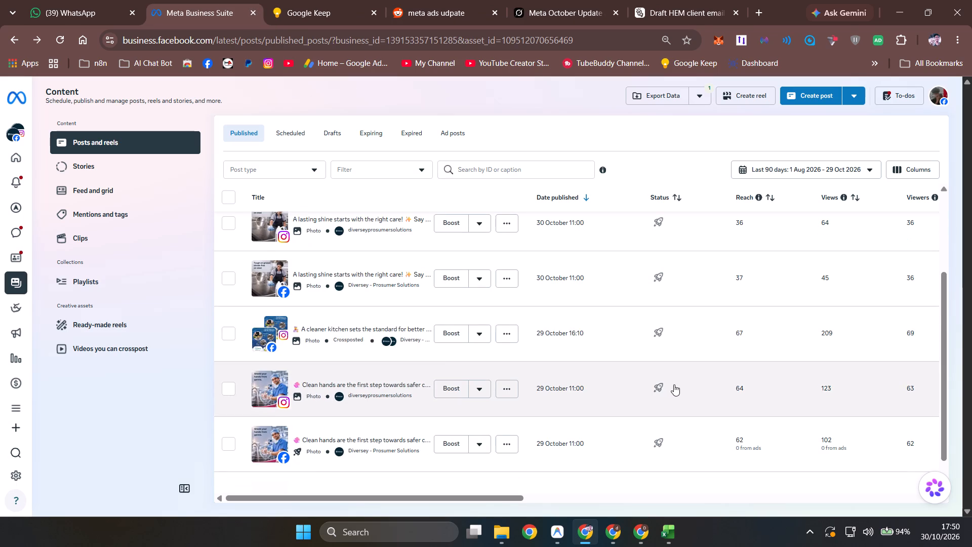
left_click(458, 393)
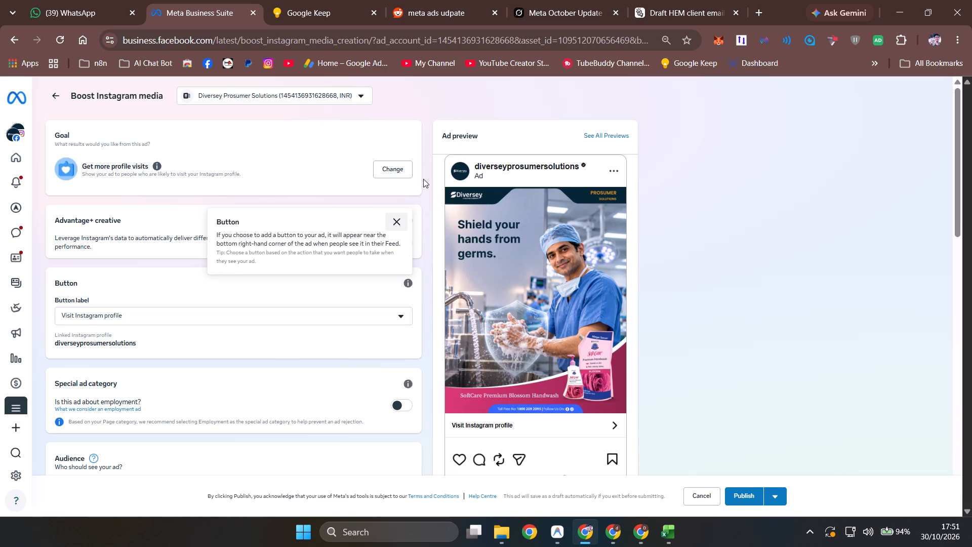
left_click(411, 171)
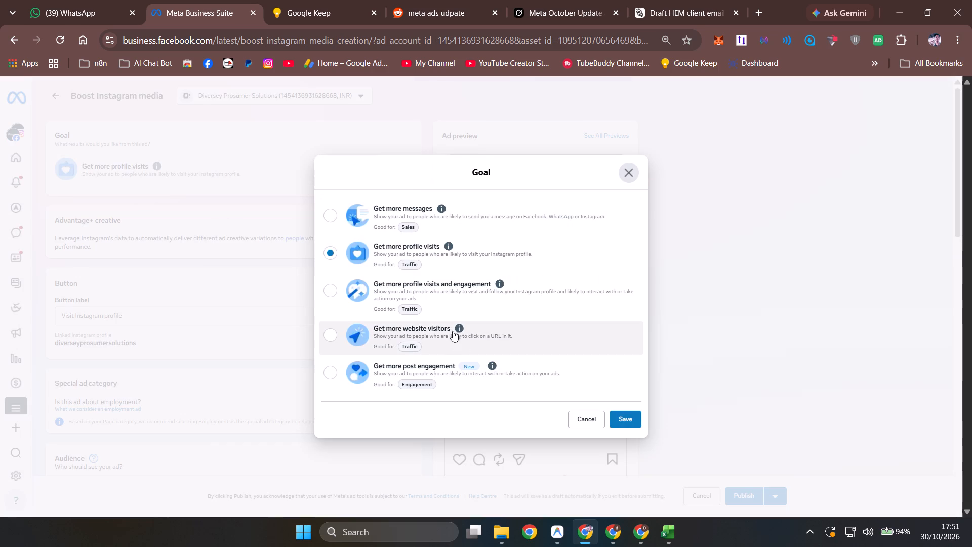
left_click(462, 367)
left_click(621, 419)
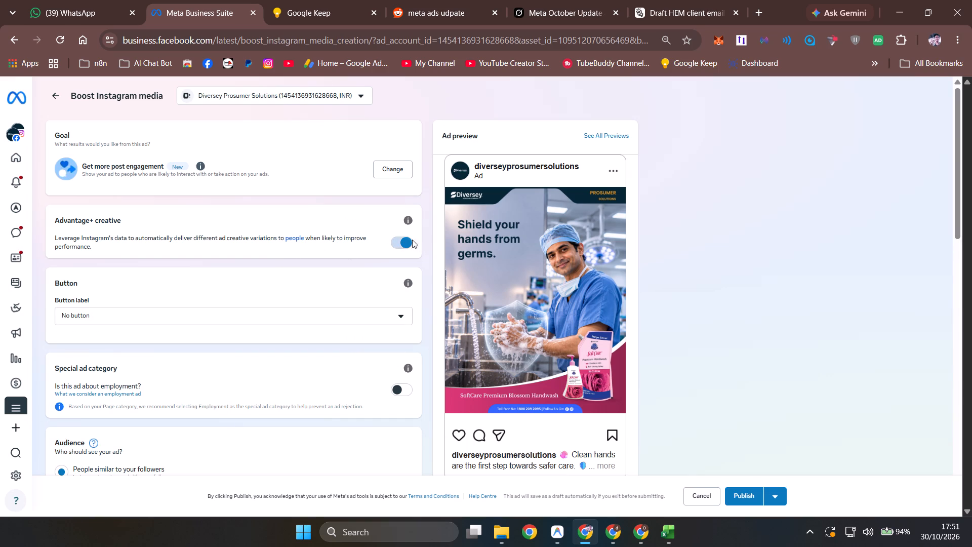
Turn off Advantage+ creative for the Instagram boost and choose the Adv + Aud audience.
left_click(401, 243)
scroll(308, 296, "down", 1)
scroll(241, 295, "down", 2)
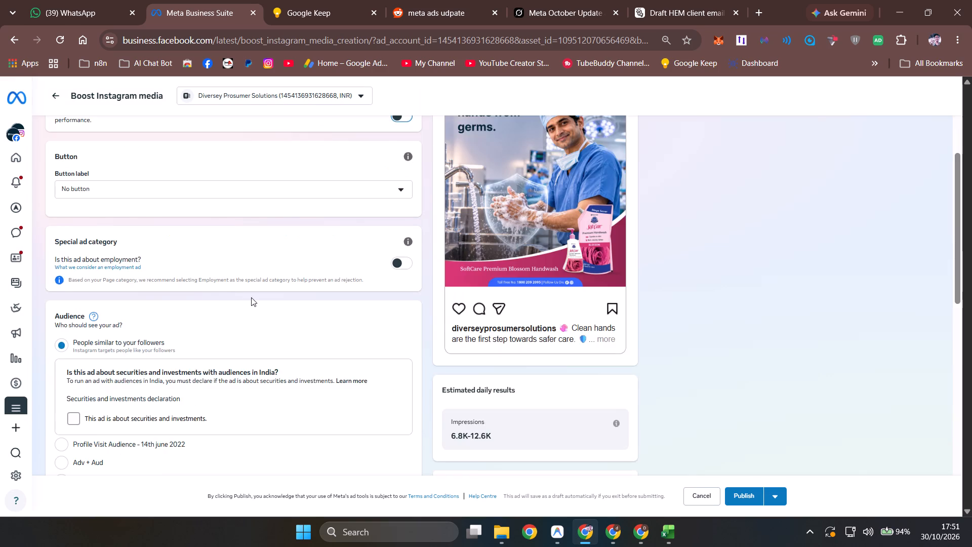
left_click(114, 393)
Set the Instagram ad's duration to 2 days.
scroll(326, 323, "down", 2)
scroll(381, 324, "down", 3)
scroll(294, 344, "down", 2)
left_click_drag(69, 315, 63, 311)
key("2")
left_click(140, 377)
Publish the Instagram boost and go back to the published posts list.
scroll(318, 378, "down", 1)
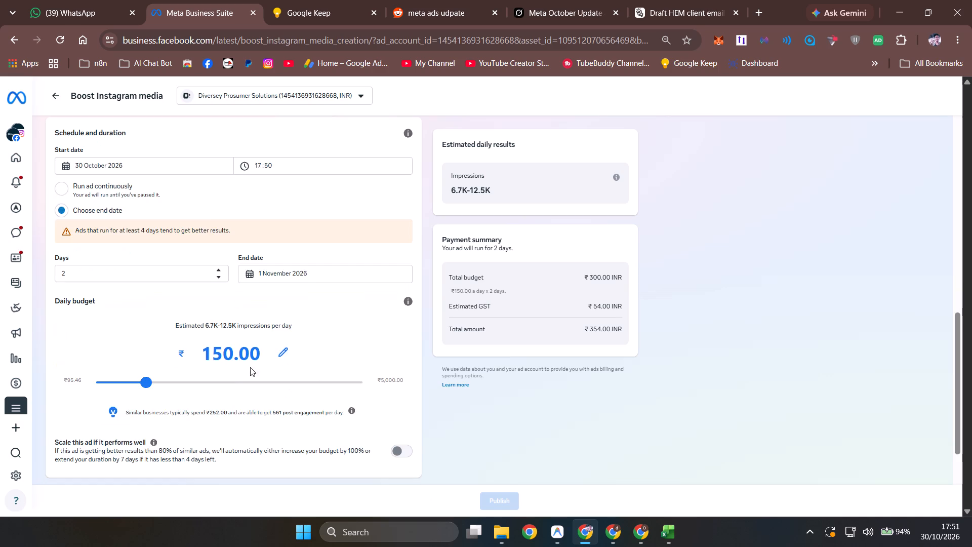
scroll(560, 425, "down", 4)
left_click(743, 492)
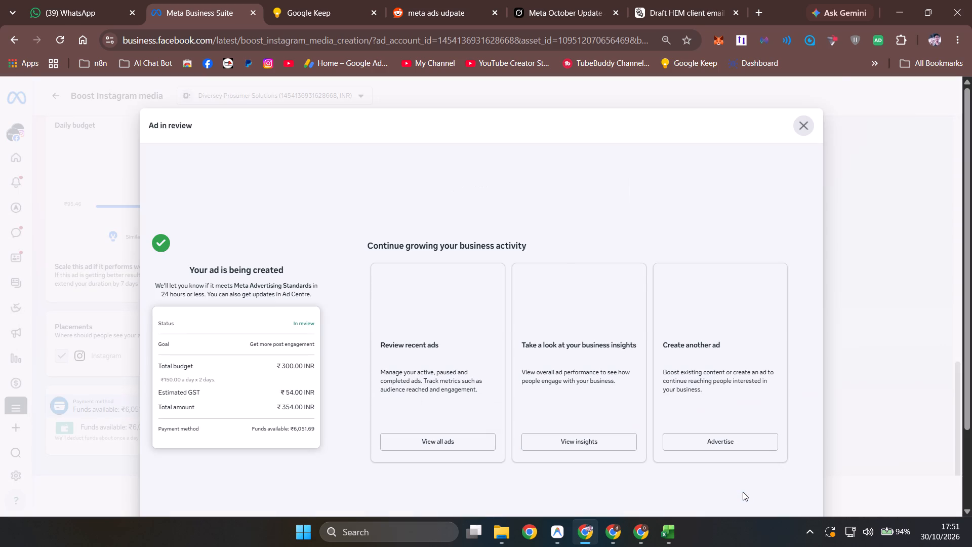
left_click(23, 36)
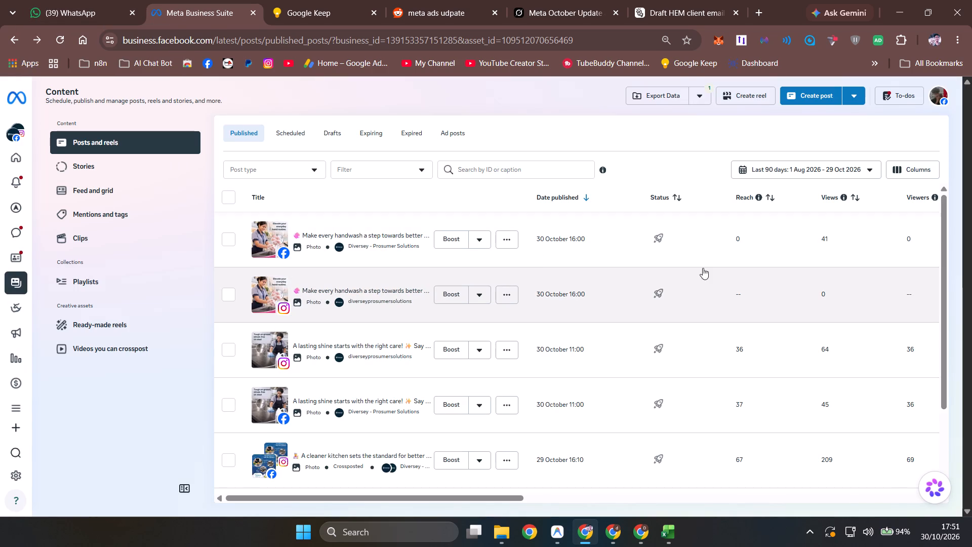
Boost the "Clean hands" Instagram post again, setting its goal to Get more post engagement.
scroll(710, 273, "down", 1)
scroll(773, 304, "up", 3)
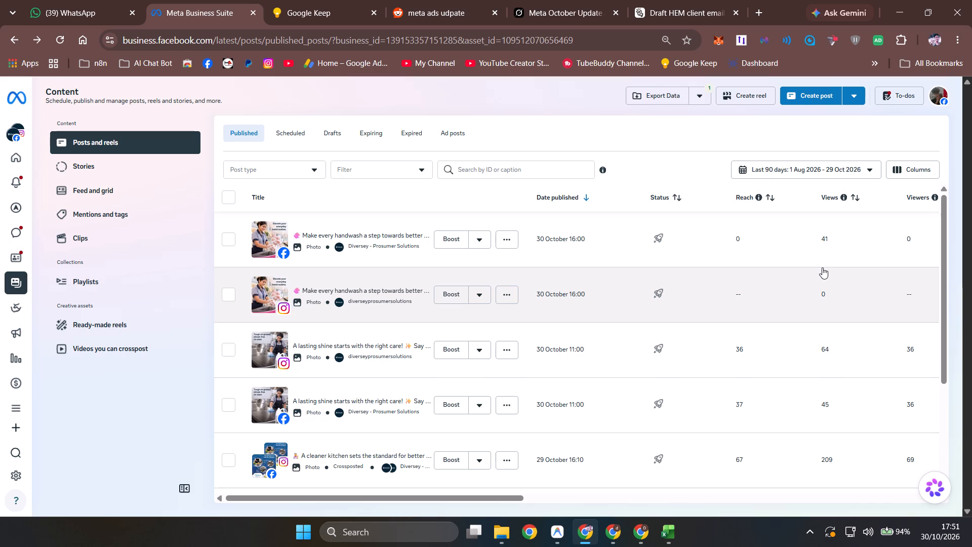
scroll(732, 363, "down", 2)
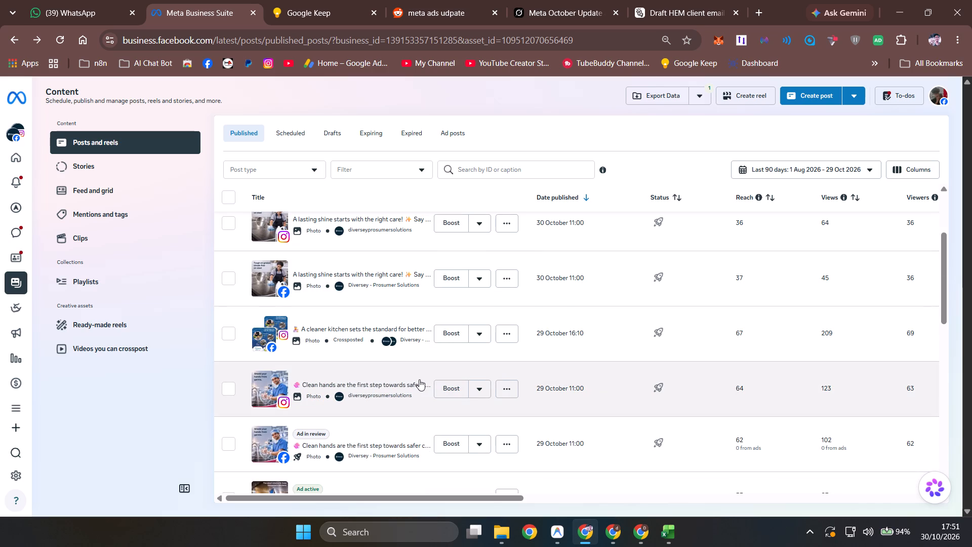
left_click(453, 383)
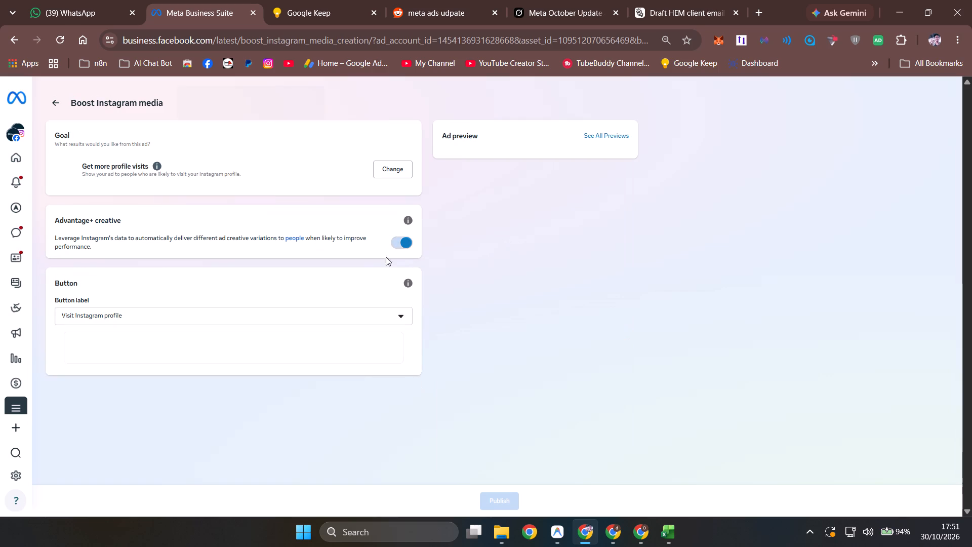
left_click(388, 174)
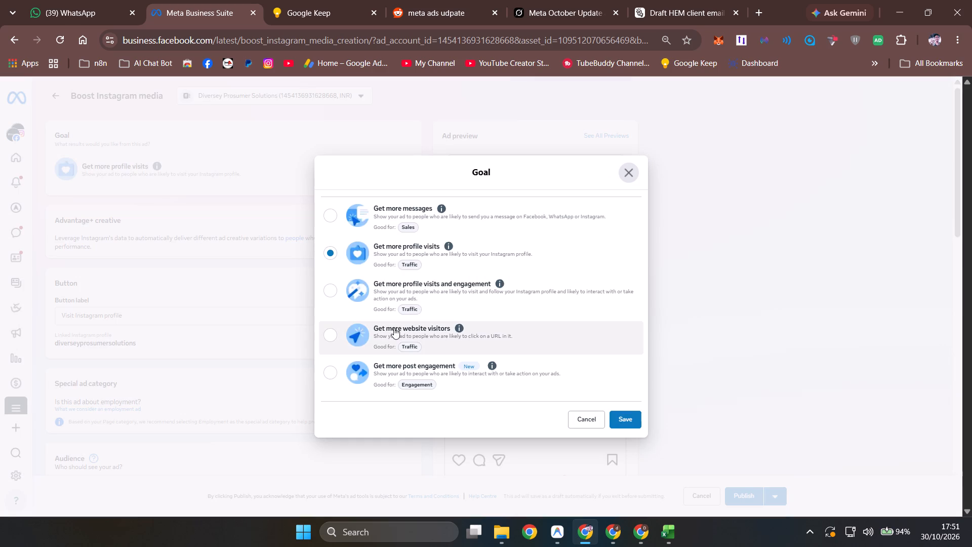
scroll(395, 329, "down", 1)
left_click(393, 355)
left_click(392, 369)
left_click(619, 422)
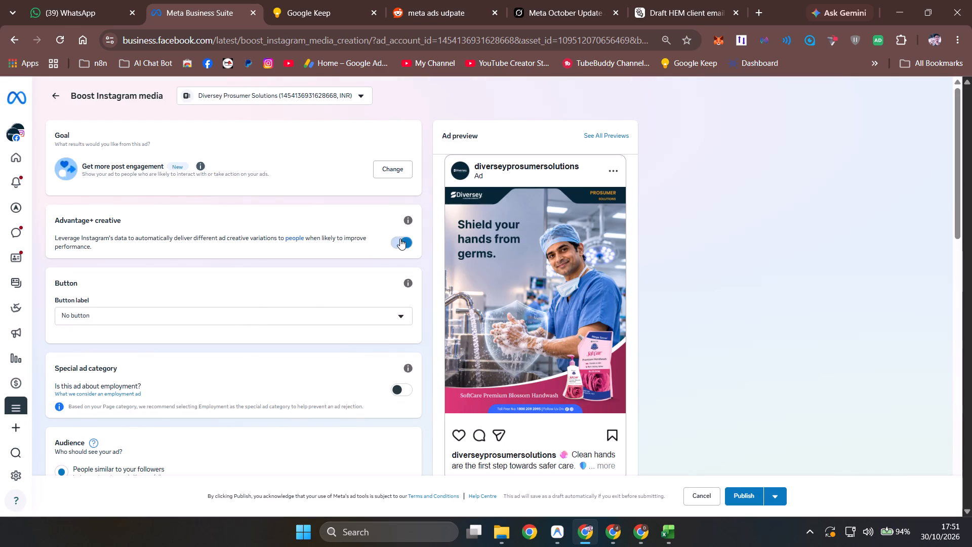
Turn off Advantage+ creative for this boost and select the Adv + Aud audience.
left_click(401, 241)
scroll(320, 291, "down", 2)
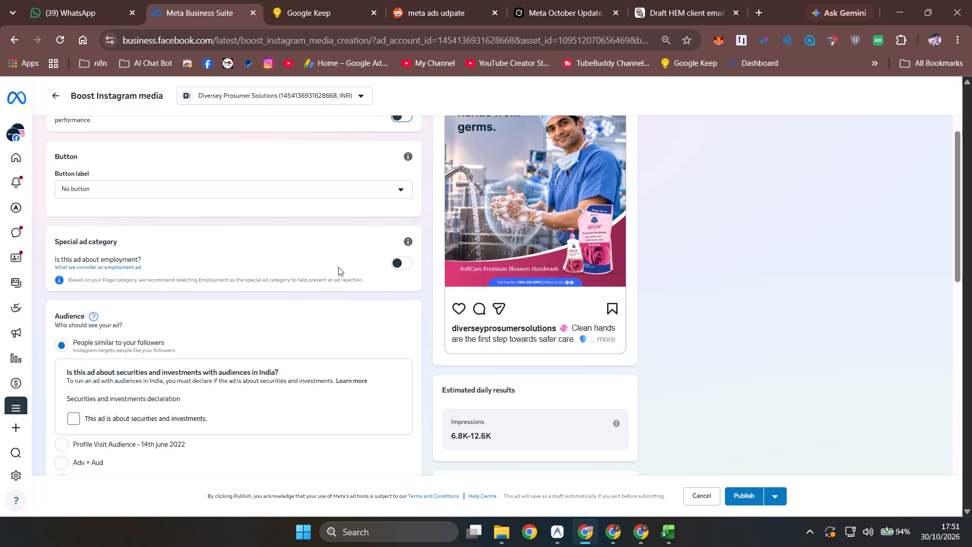
scroll(338, 267, "down", 2)
left_click(118, 329)
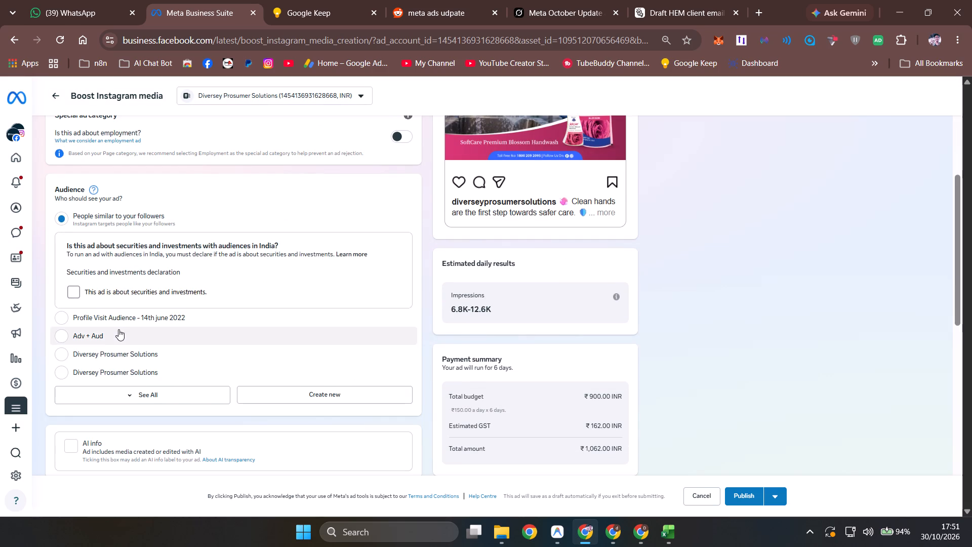
Set the duration of the "Clean hands" Instagram ad to 2 days.
scroll(267, 299, "down", 2)
scroll(161, 314, "down", 4)
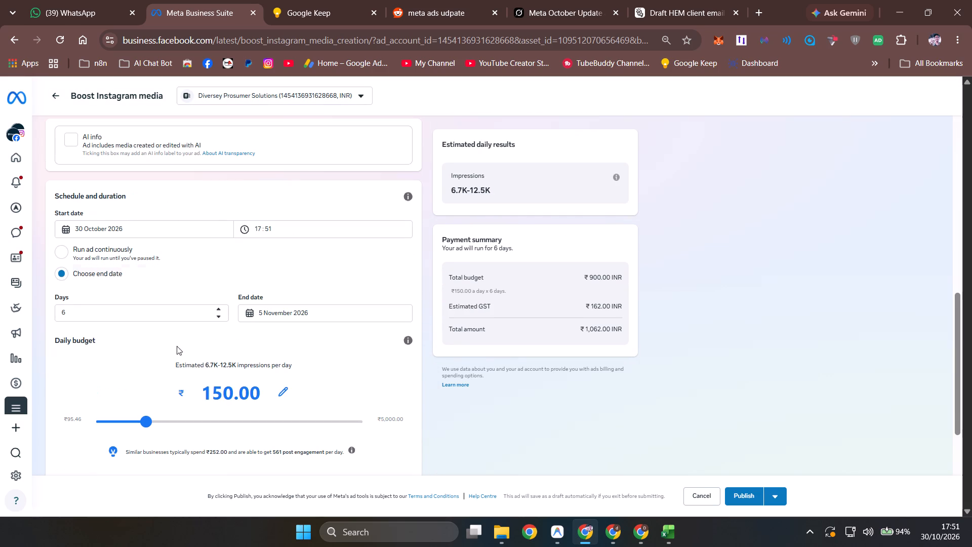
left_click_drag(78, 311, 31, 301)
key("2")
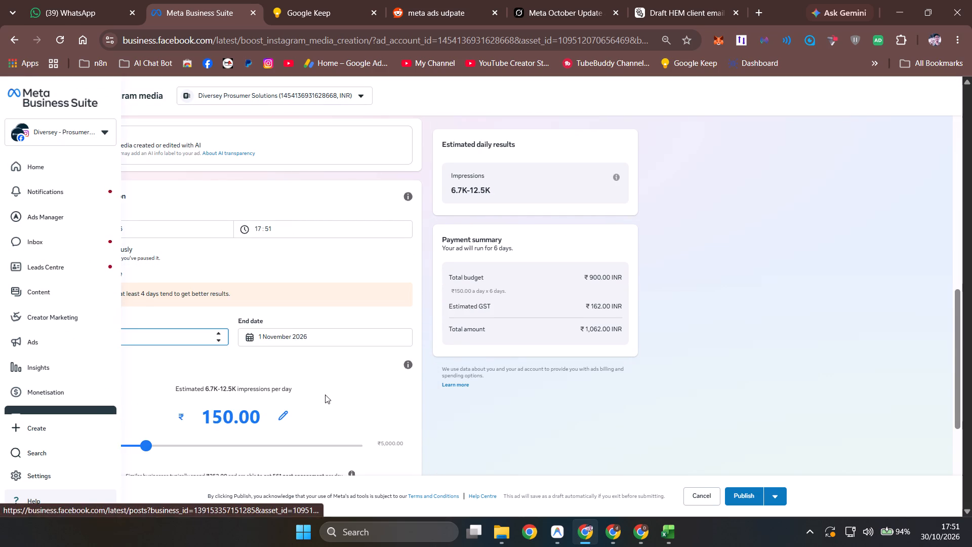
Publish the "Clean hands" Instagram ad and go back to the published posts list.
scroll(336, 394, "down", 2)
left_click(739, 490)
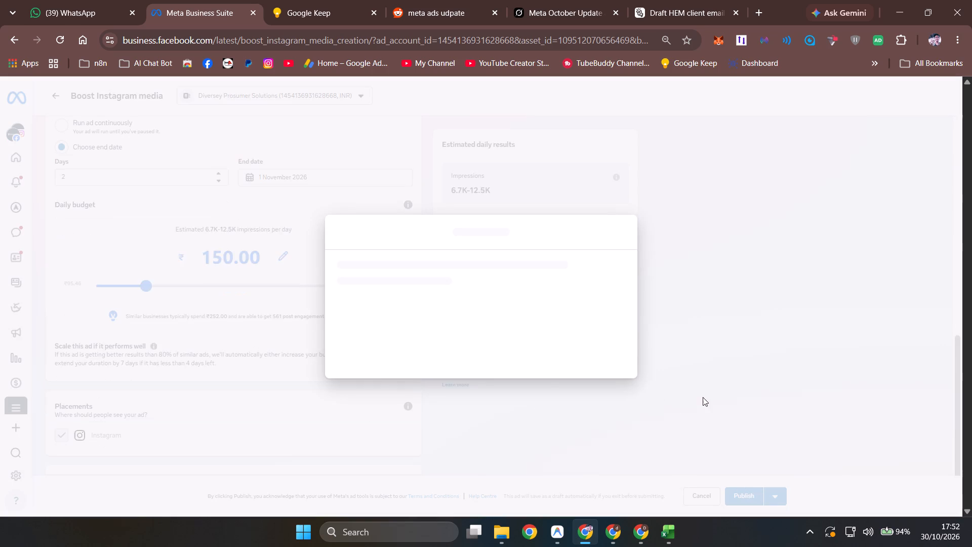
left_click(16, 38)
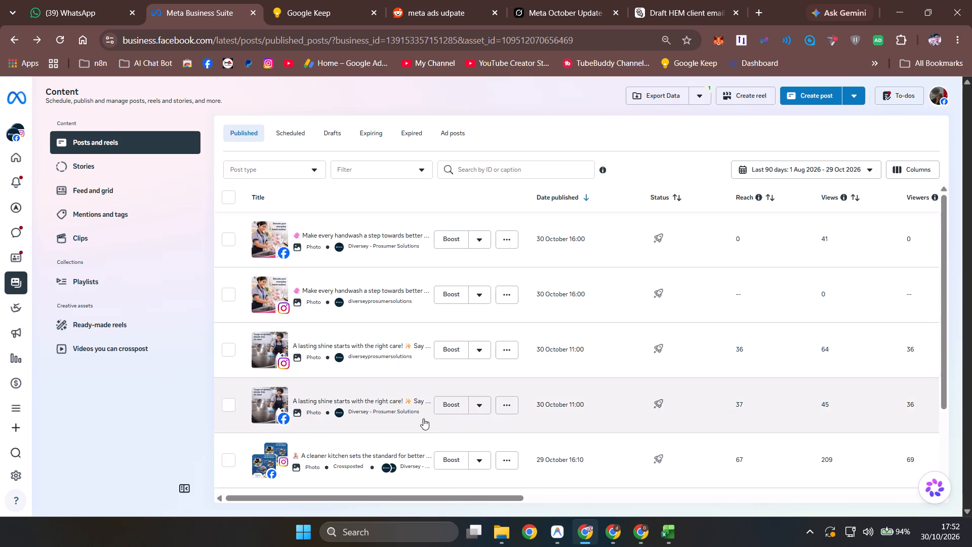
Open the insights of the crossposted "A cleaner kitchen" post and start boosting its Instagram version.
scroll(423, 418, "down", 1)
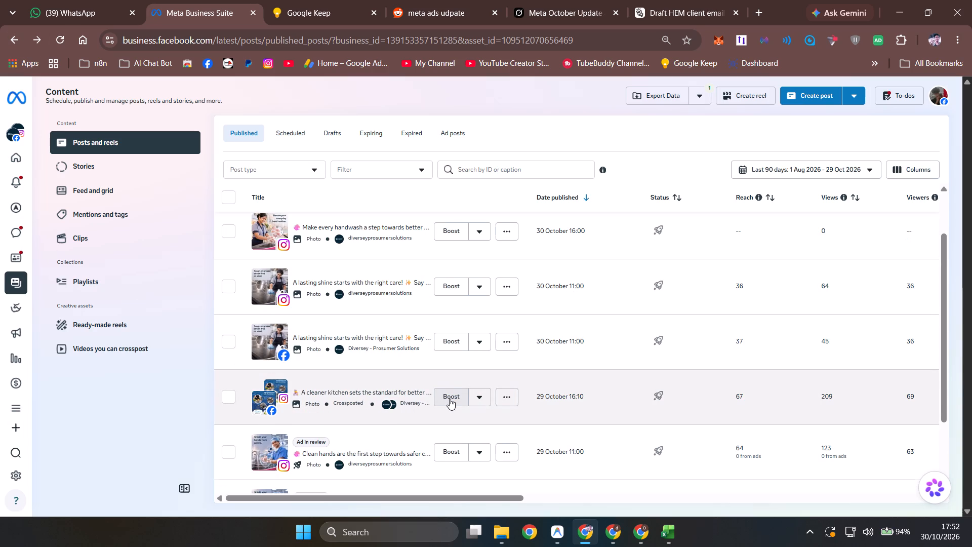
scroll(473, 384, "down", 1)
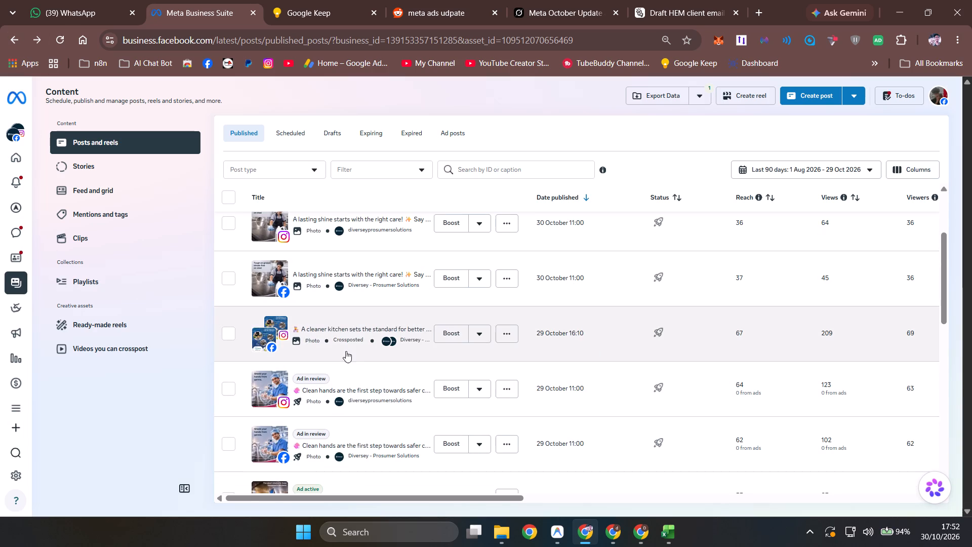
left_click(332, 336)
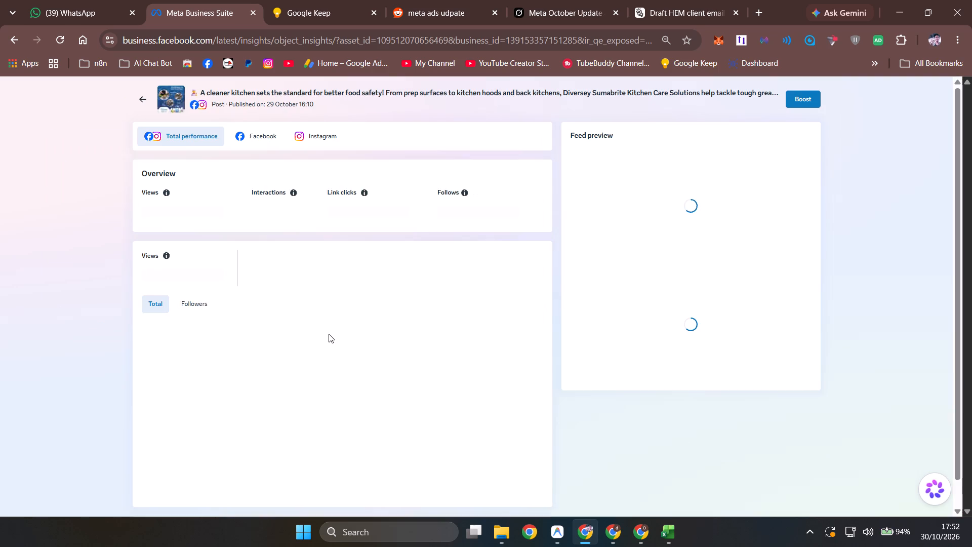
left_click(314, 137)
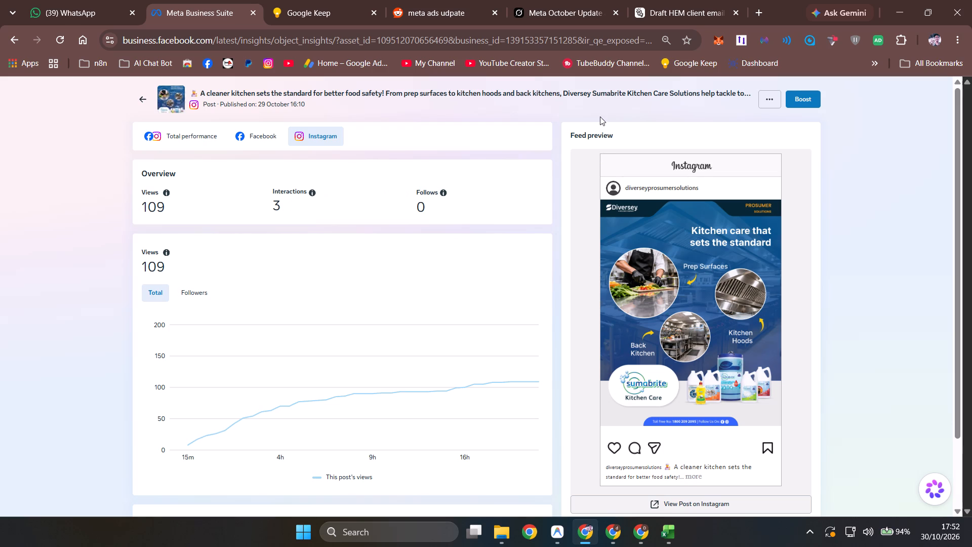
left_click(809, 101)
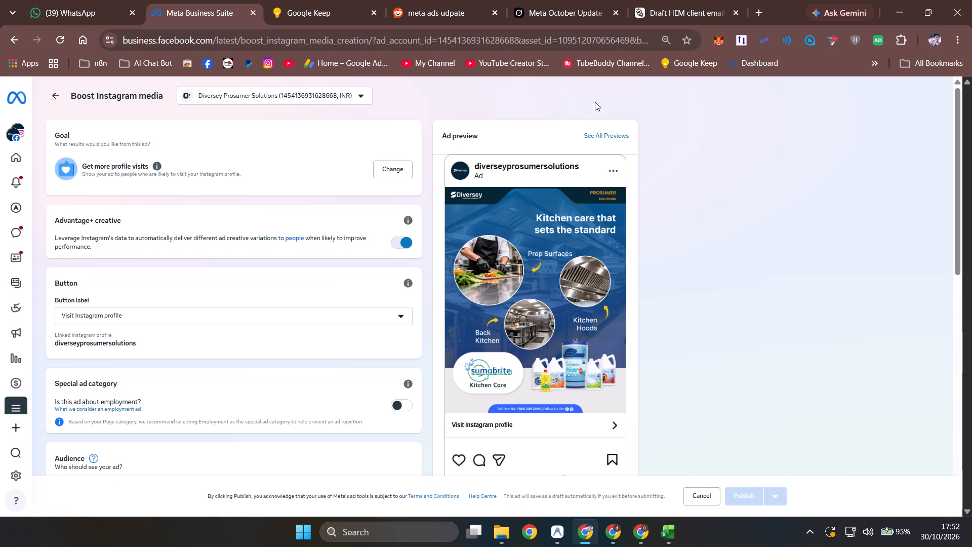
Set the kitchen care ad's goal to Get more post engagement.
left_click(393, 170)
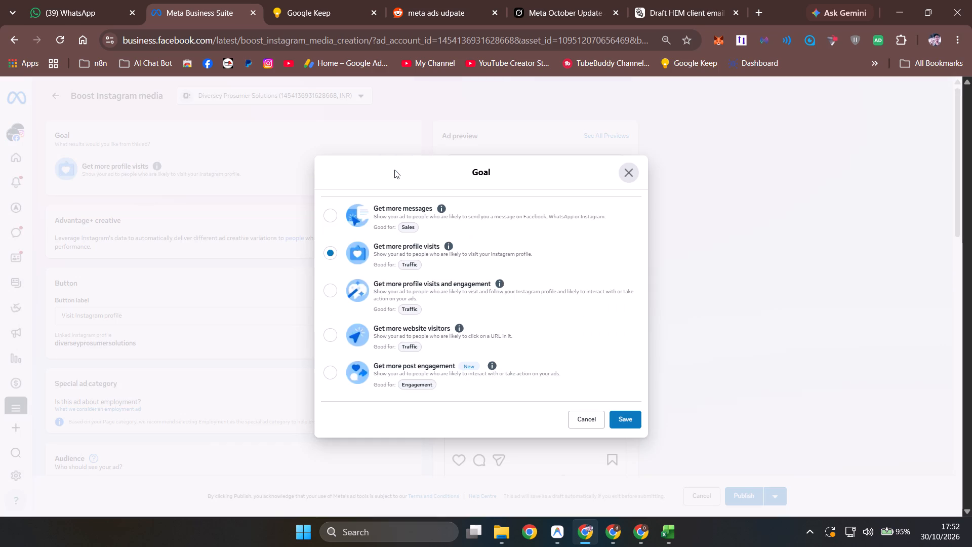
left_click(374, 362)
left_click(627, 424)
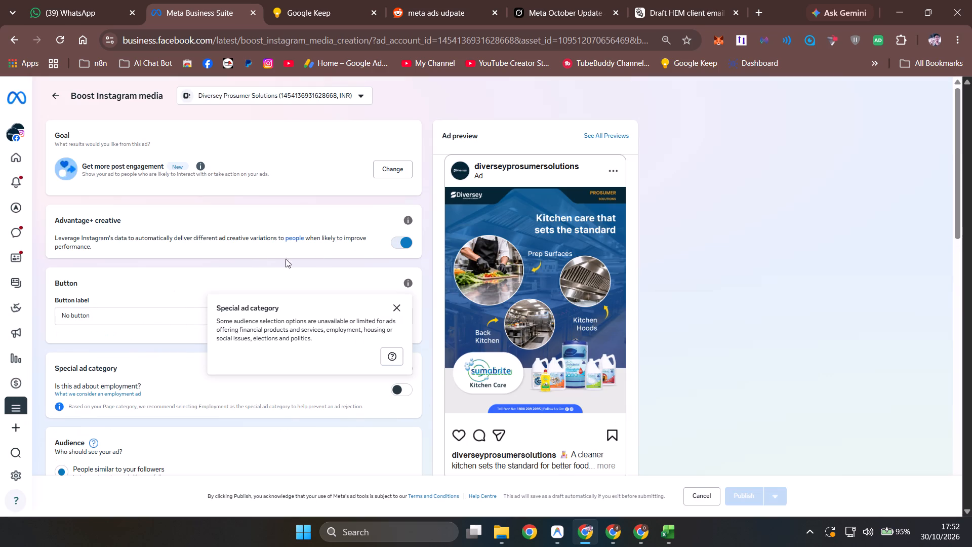
Turn off Advantage+ creative for the kitchen care ad and choose the Adv + Aud audience.
left_click(404, 241)
scroll(128, 322, "down", 3)
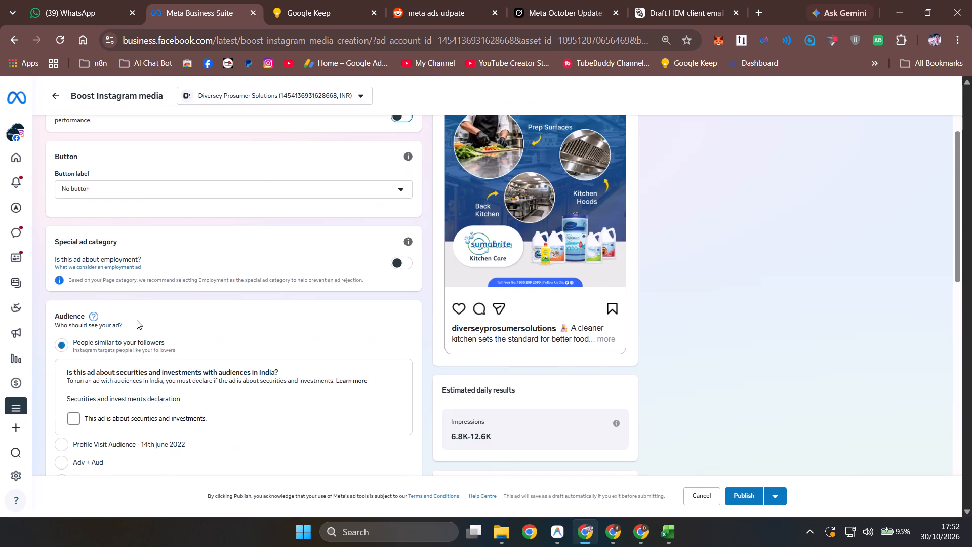
left_click(85, 392)
Set the kitchen care ad's duration to 2 days.
scroll(222, 377, "down", 5)
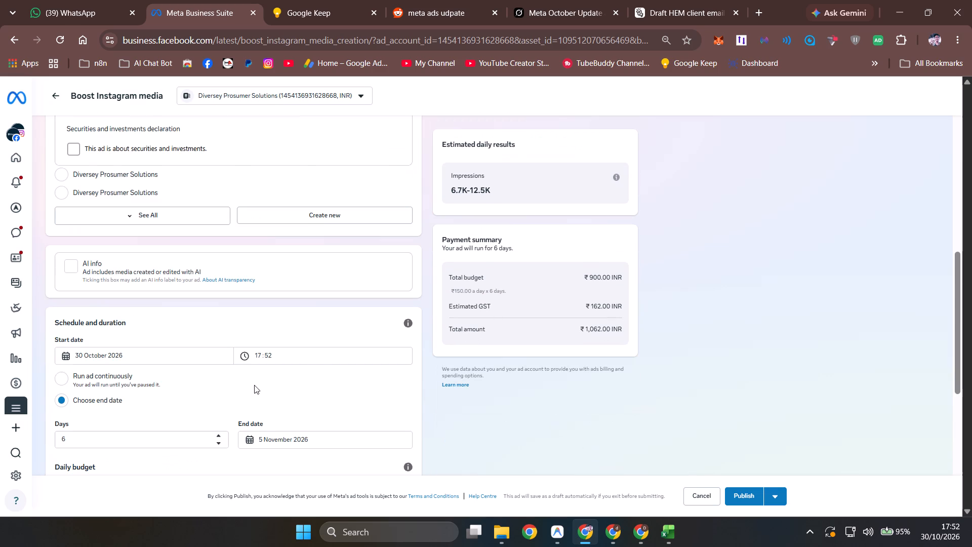
left_click_drag(67, 438, 53, 434)
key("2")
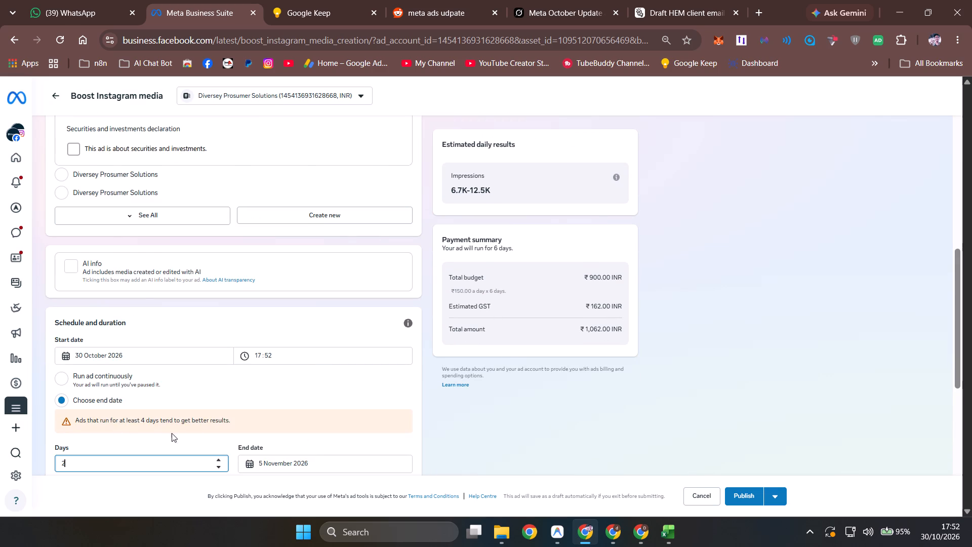
Publish the kitchen care Instagram boost.
scroll(172, 433, "down", 3)
left_click(732, 500)
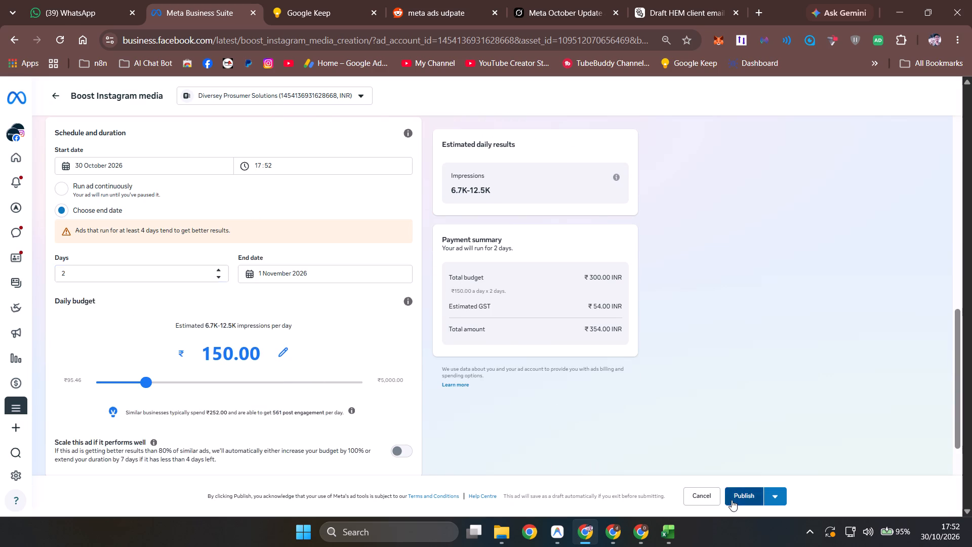
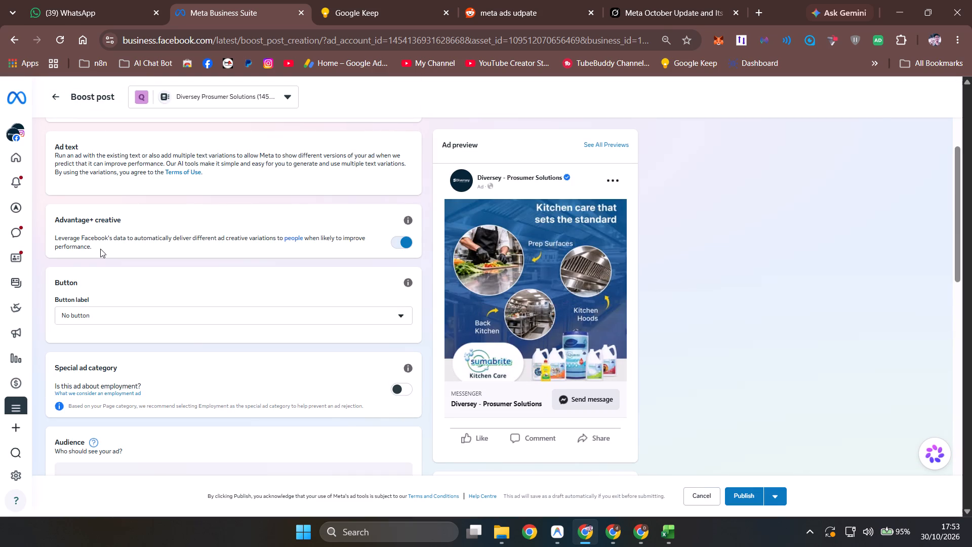
left_click(406, 241)
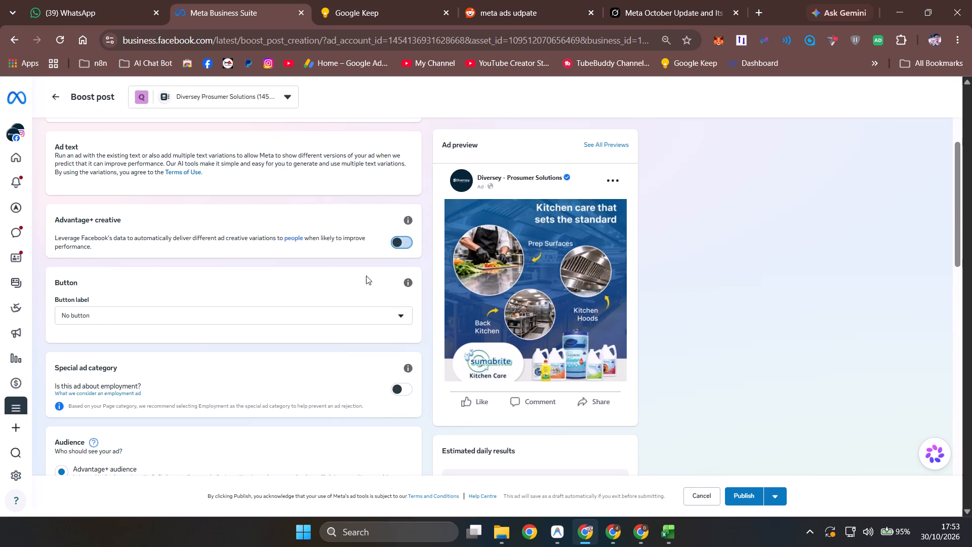
Switch the ad schedule to a chosen end date with a duration of 2 days.
scroll(310, 321, "down", 3)
scroll(150, 355, "down", 1)
scroll(203, 350, "down", 4)
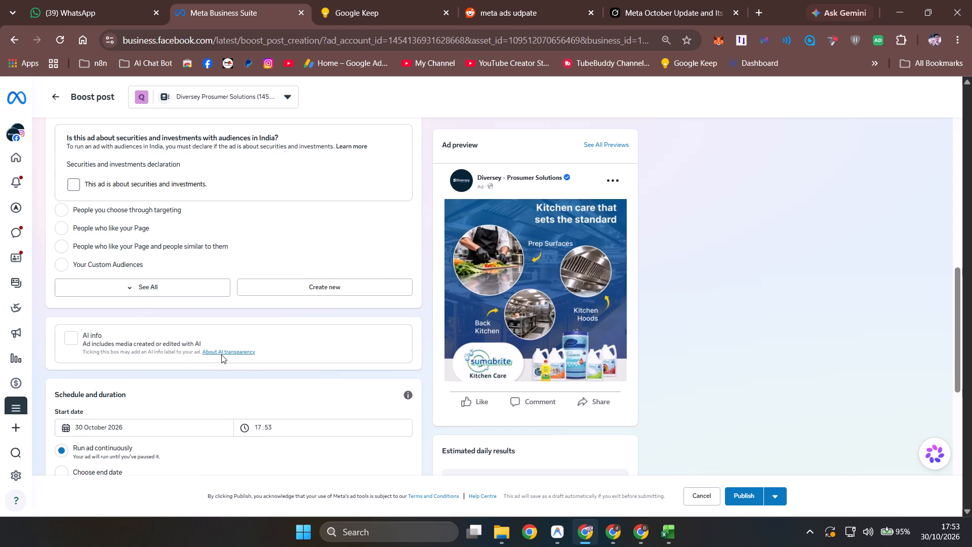
scroll(175, 403, "down", 2)
left_click(96, 283)
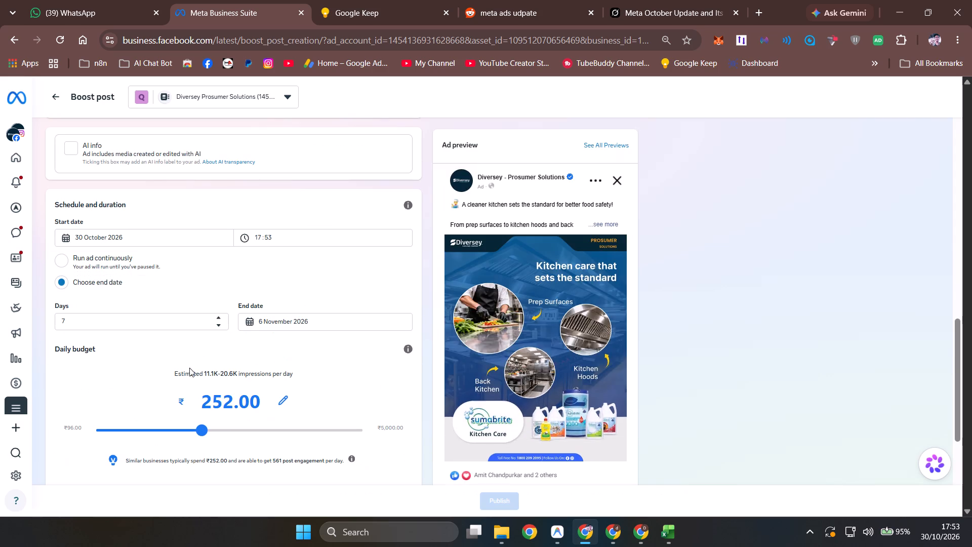
left_click_drag(75, 320, 25, 318)
key("2")
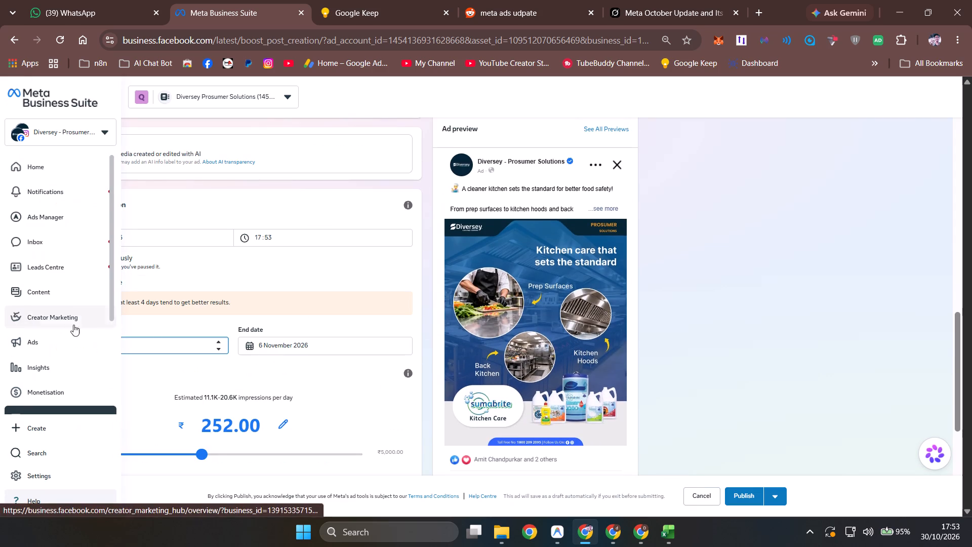
Set the ad's daily budget to ₹100.
double_click(225, 415)
type("100")
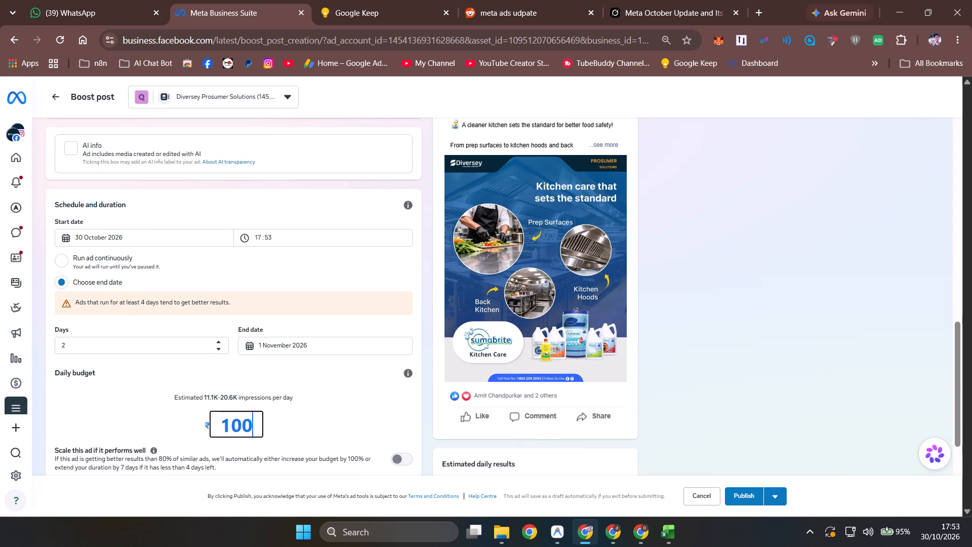
left_click(333, 420)
Publish the boosted kitchen care post ad.
scroll(402, 408, "down", 3)
scroll(562, 435, "down", 2)
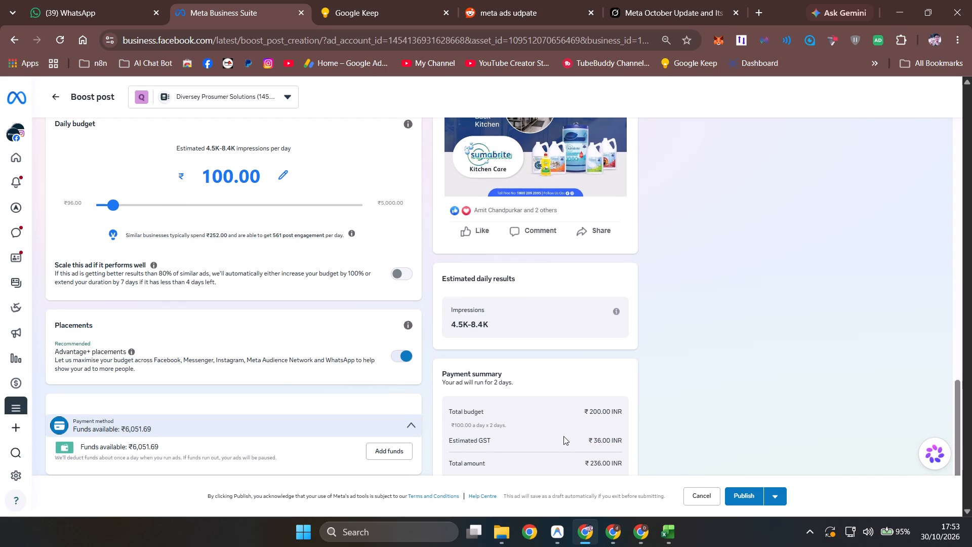
scroll(564, 420, "down", 4)
left_click(748, 495)
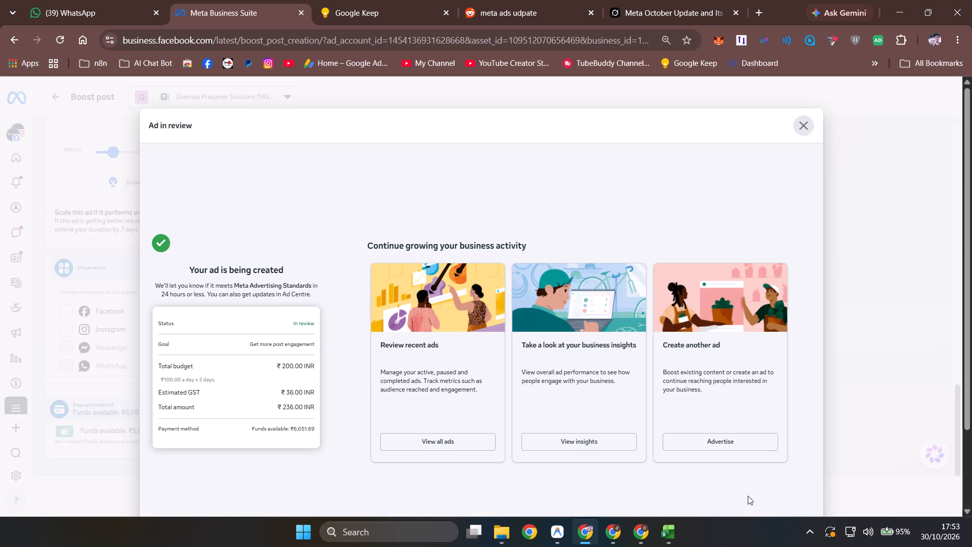
Close the ad review confirmation and go back to the previously visited post insights page.
left_click(805, 125)
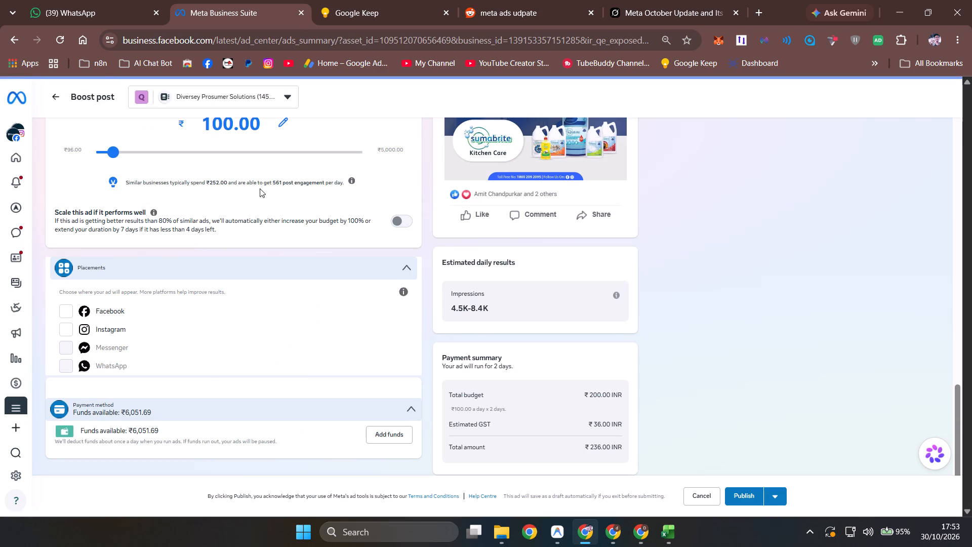
left_click_drag(6, 43, 24, 64)
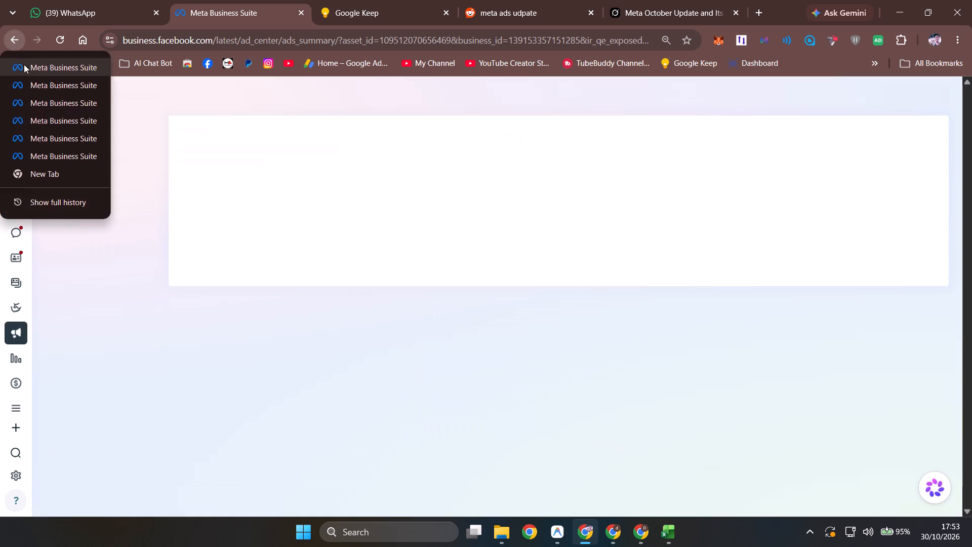
left_click_drag(24, 64, 38, 85)
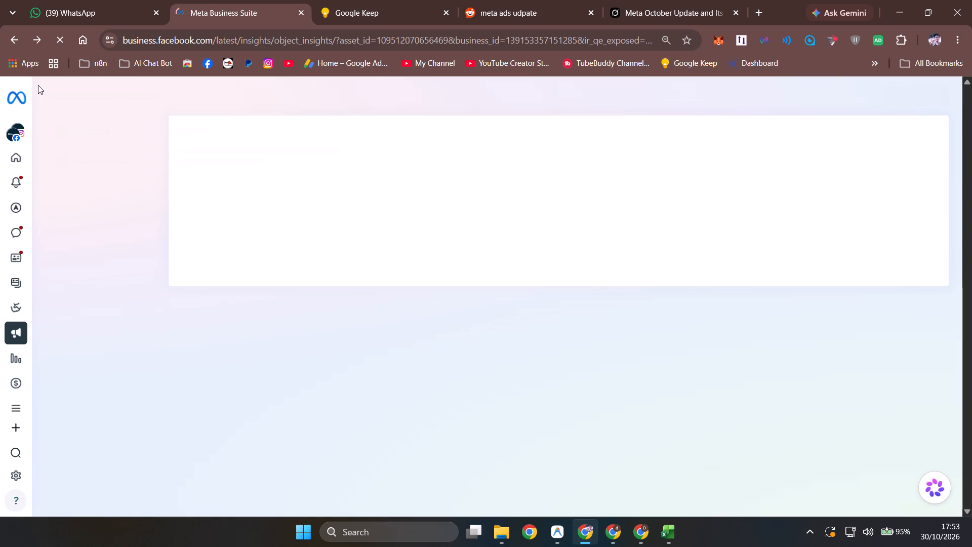
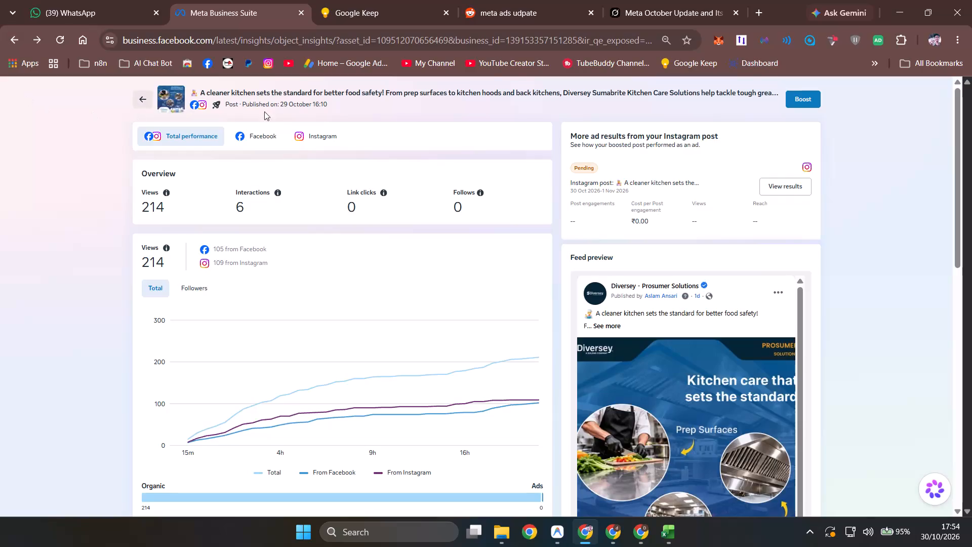
Leave the kitchen care post's insights and open the Content list of published posts to find the next post to boost.
left_click(257, 133)
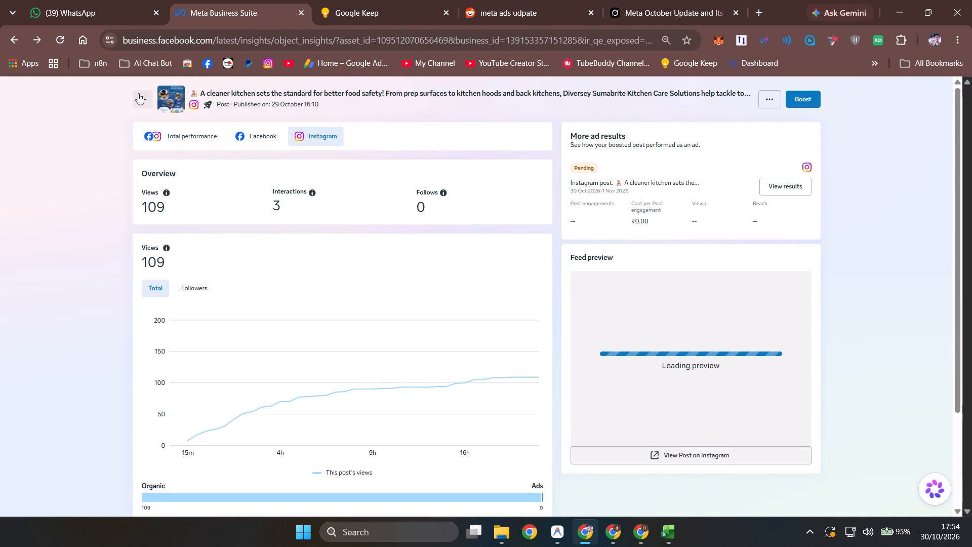
left_click(138, 93)
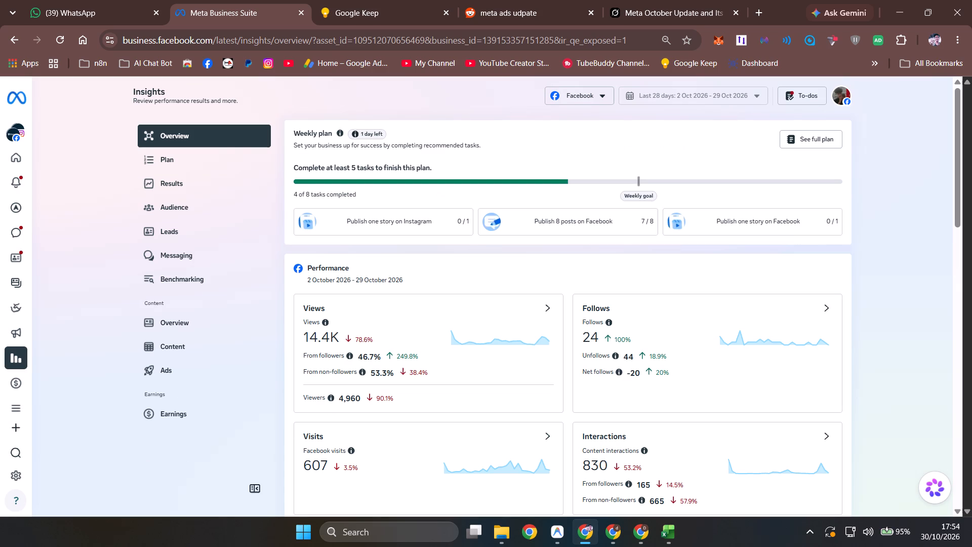
left_click(18, 284)
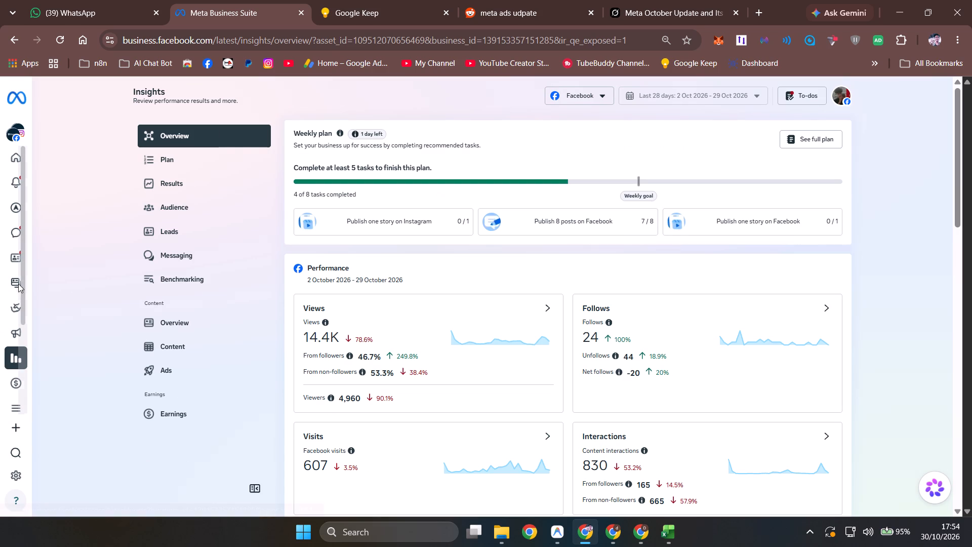
left_click(16, 282)
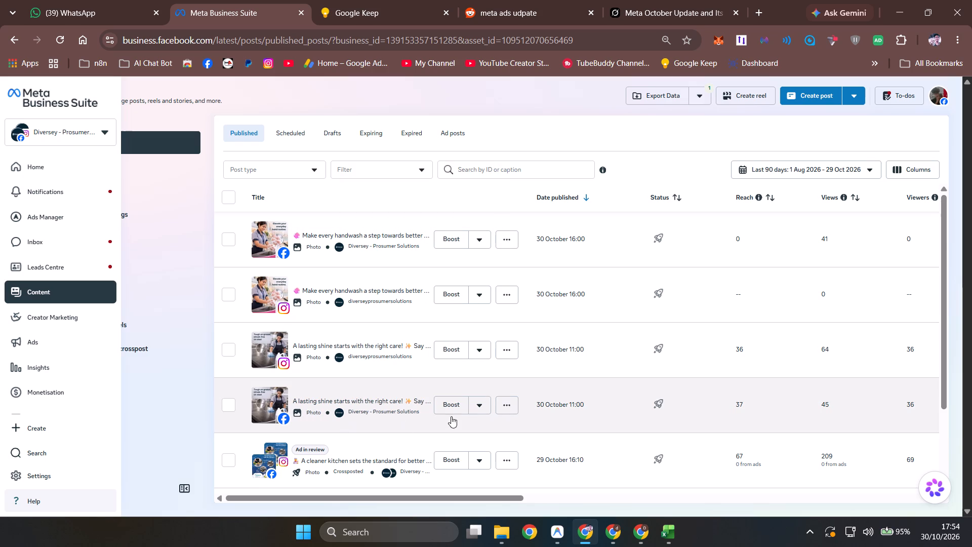
scroll(547, 388, "down", 1)
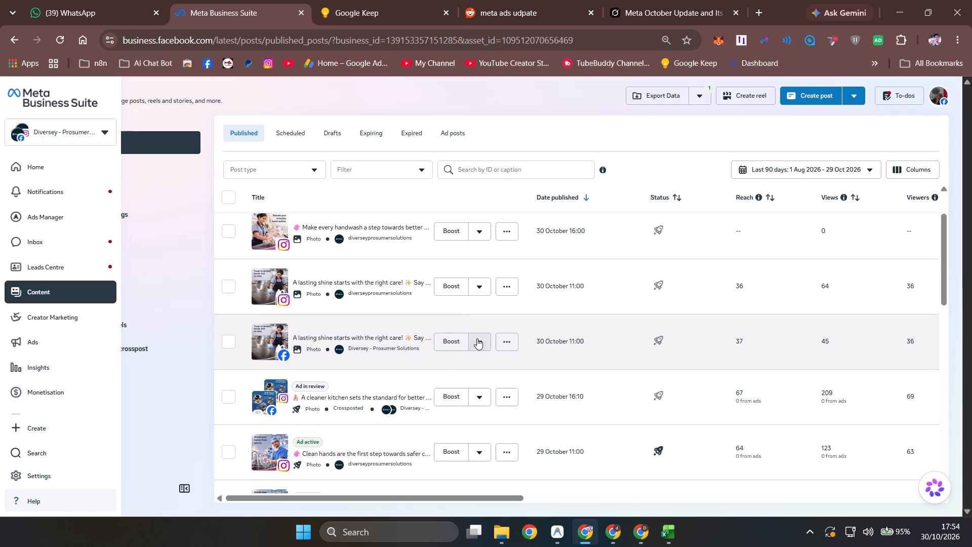
Boost the Facebook post "A lasting shine starts with the right care!" with the goal Get more engagement.
left_click(477, 338)
left_click(451, 342)
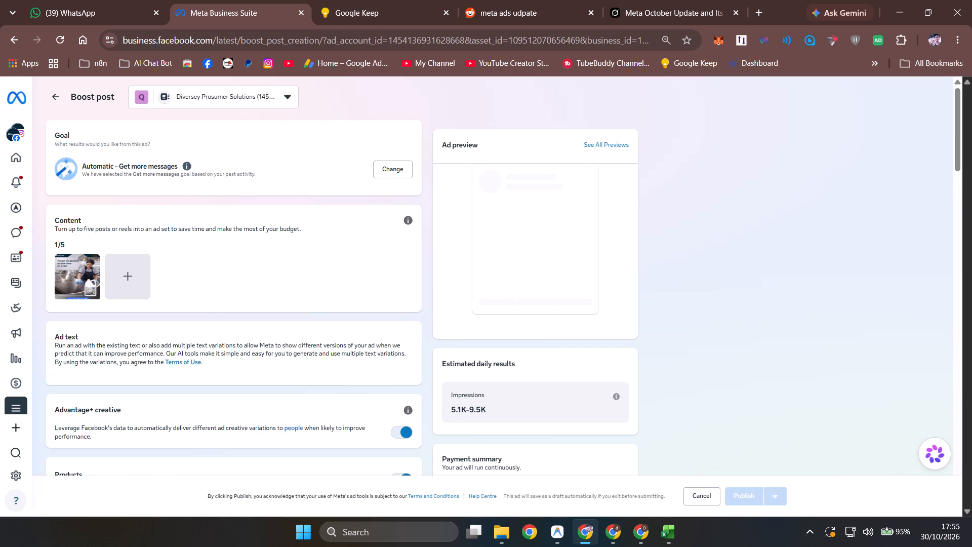
left_click(387, 171)
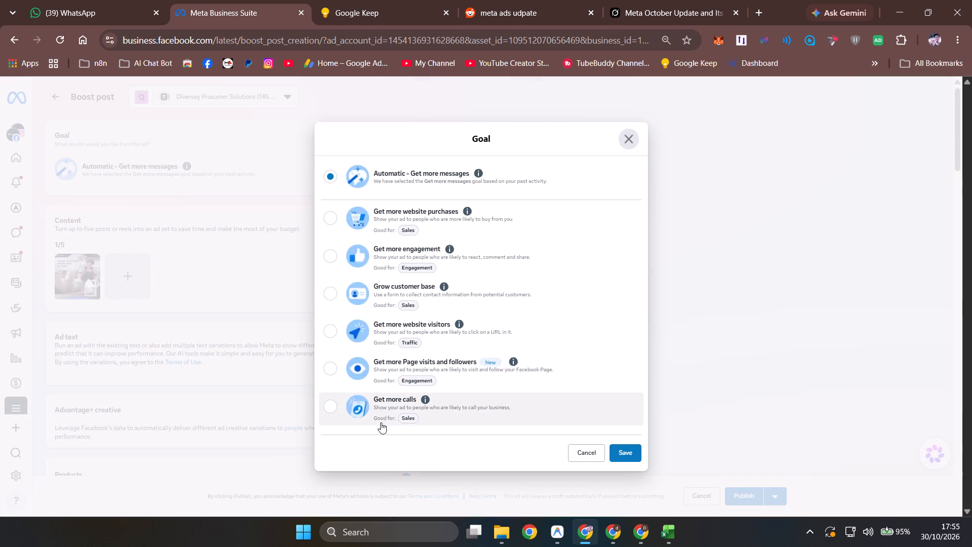
left_click(412, 242)
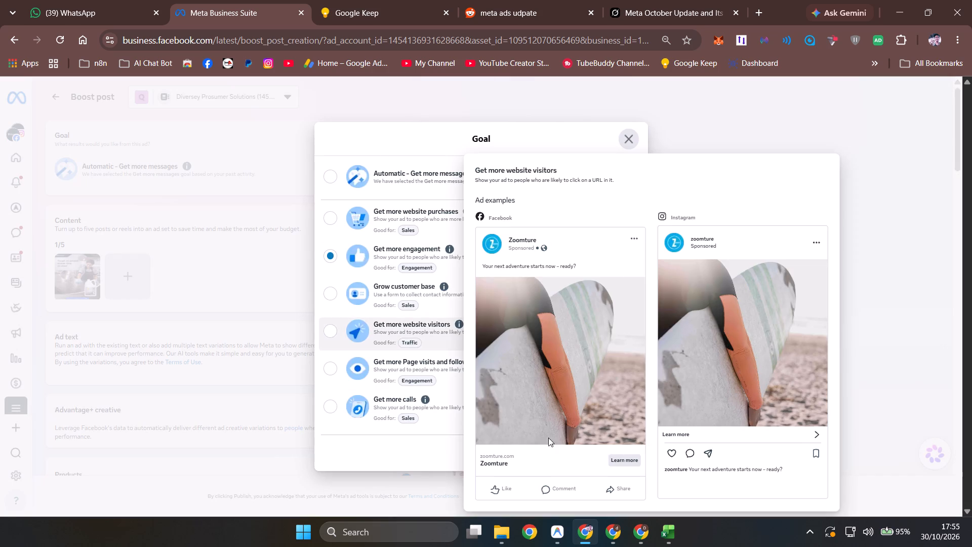
left_click(621, 448)
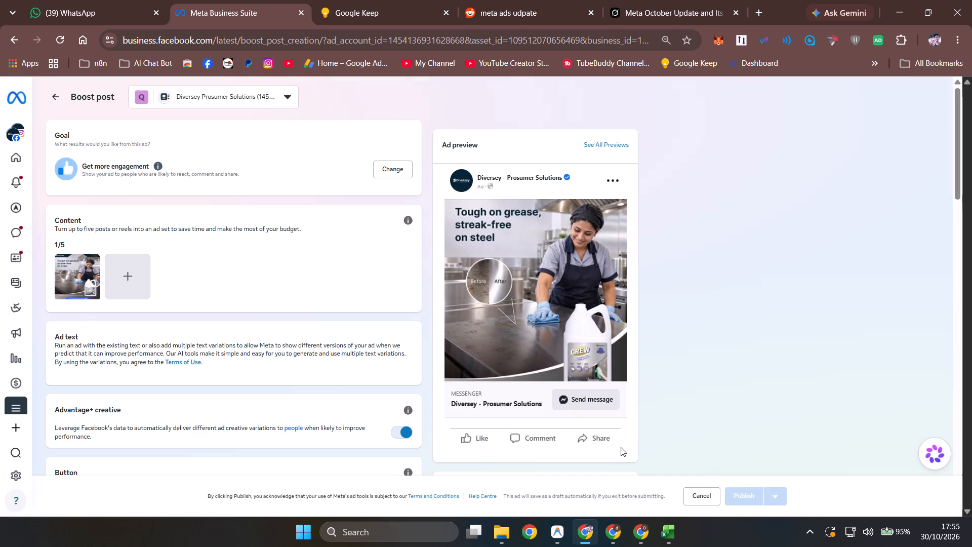
Turn off Advantage+ creative and set the ad's button label to No button.
scroll(186, 309, "down", 3)
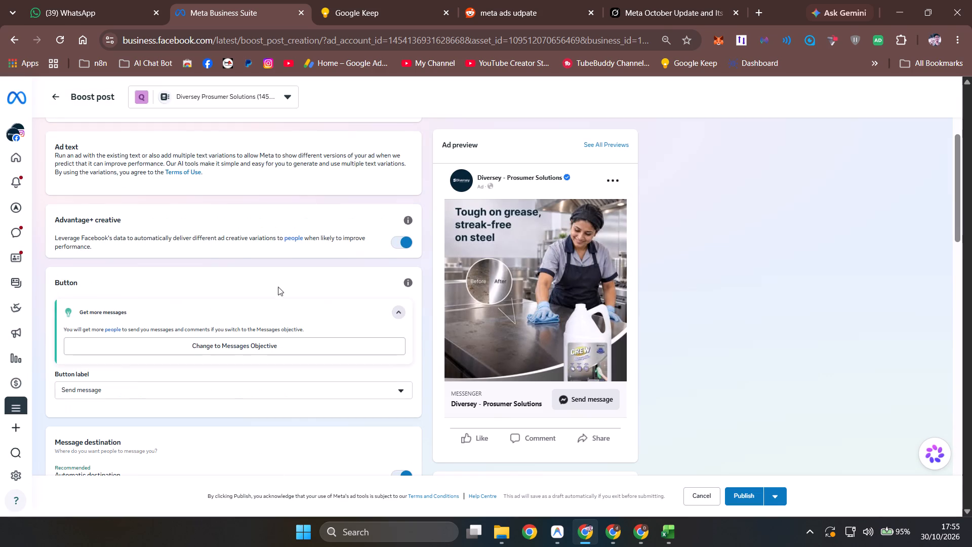
left_click(395, 242)
left_click(198, 383)
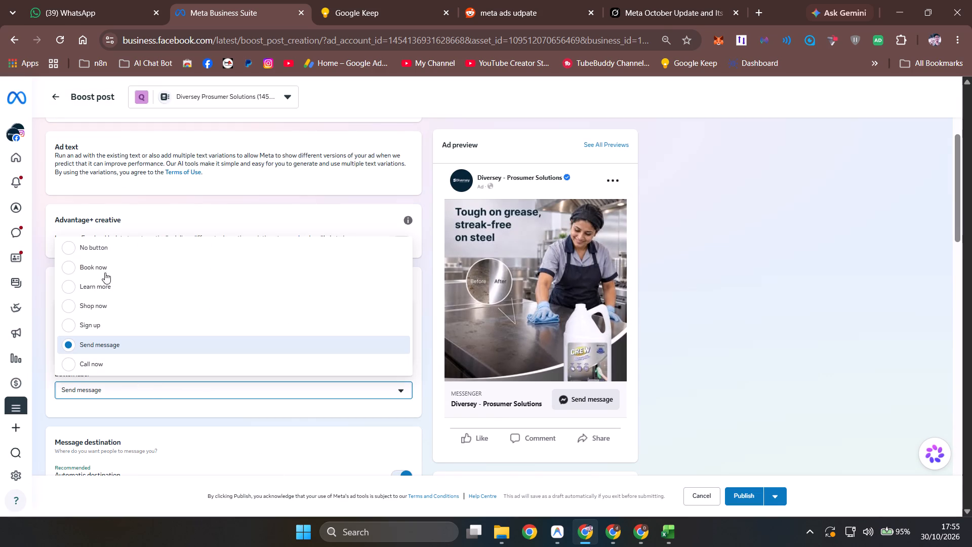
left_click(110, 253)
Switch the ad schedule to a chosen end date with a duration of 2 days.
scroll(181, 297, "down", 3)
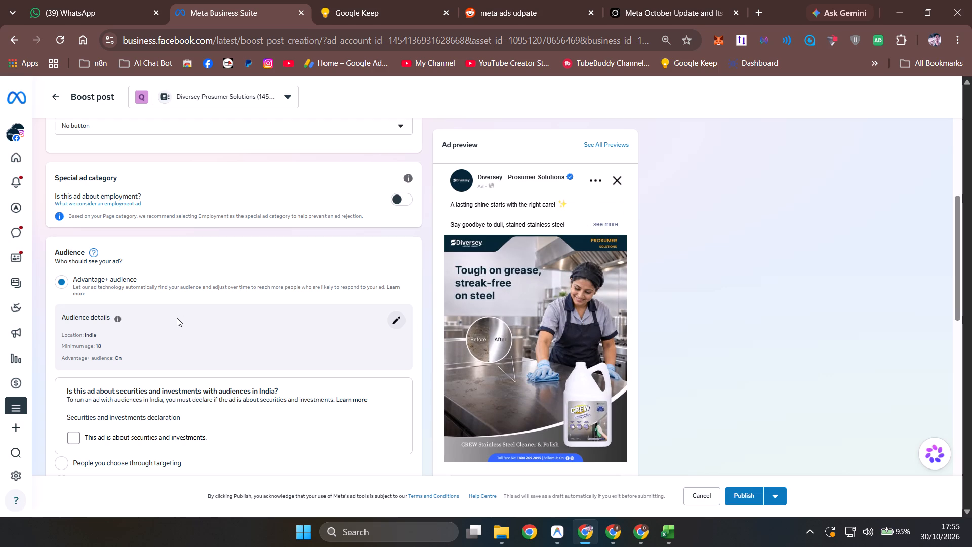
scroll(159, 368, "down", 3)
scroll(137, 408, "down", 1)
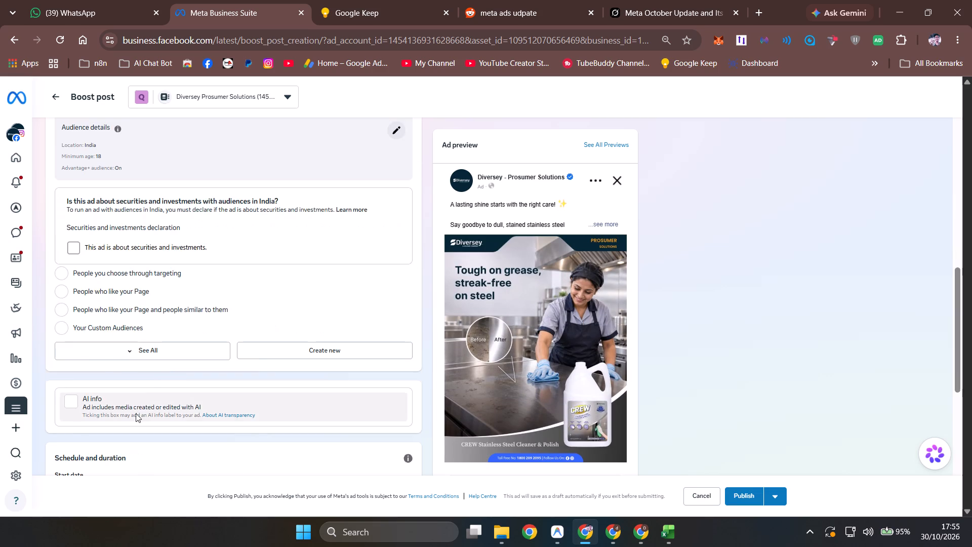
scroll(136, 413, "down", 1)
left_click(80, 405)
scroll(141, 391, "down", 3)
left_click_drag(68, 259, 60, 256)
key("2")
left_click(130, 324)
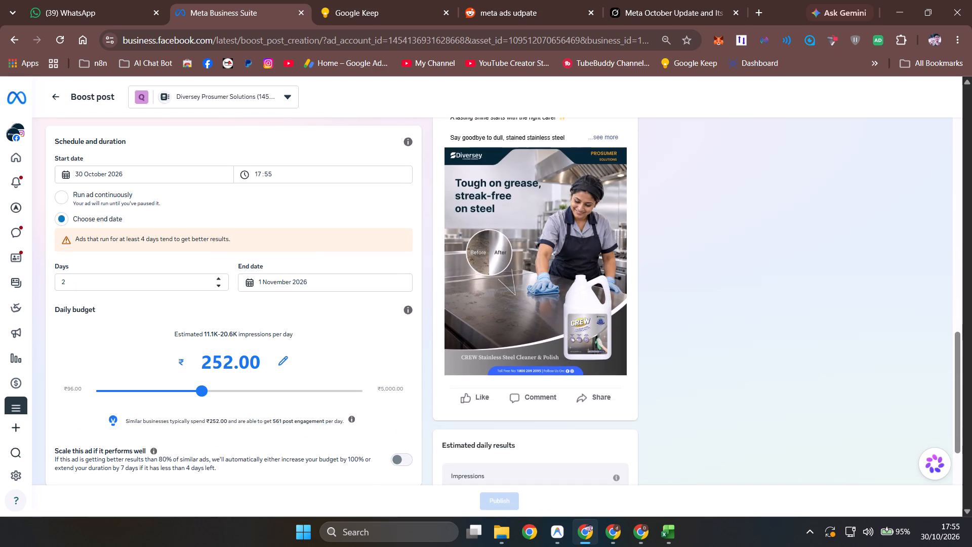
Set the ad's daily budget to ₹100.
left_click(226, 365)
double_click(226, 365)
type("100")
left_click(130, 354)
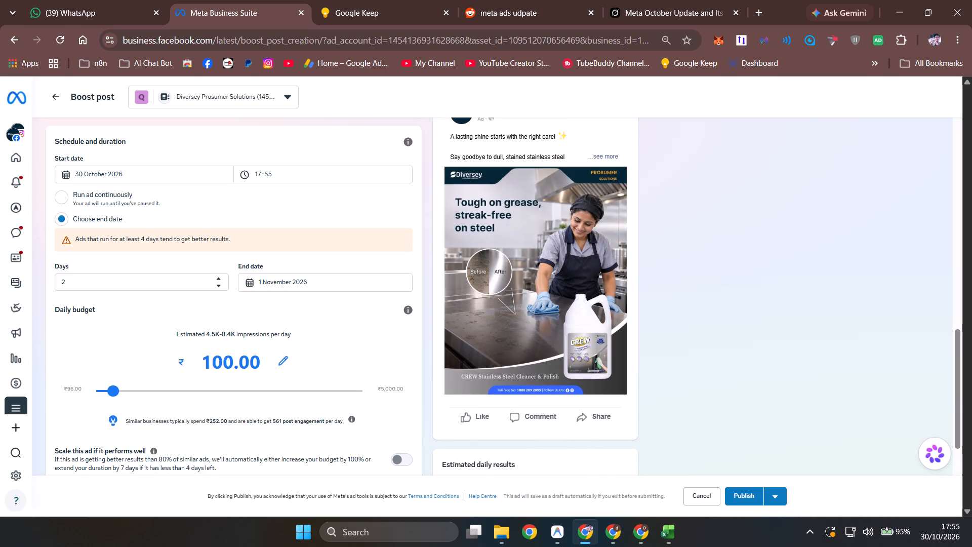
Publish the boosted stainless steel care ad and leave the boost page.
left_click(740, 493)
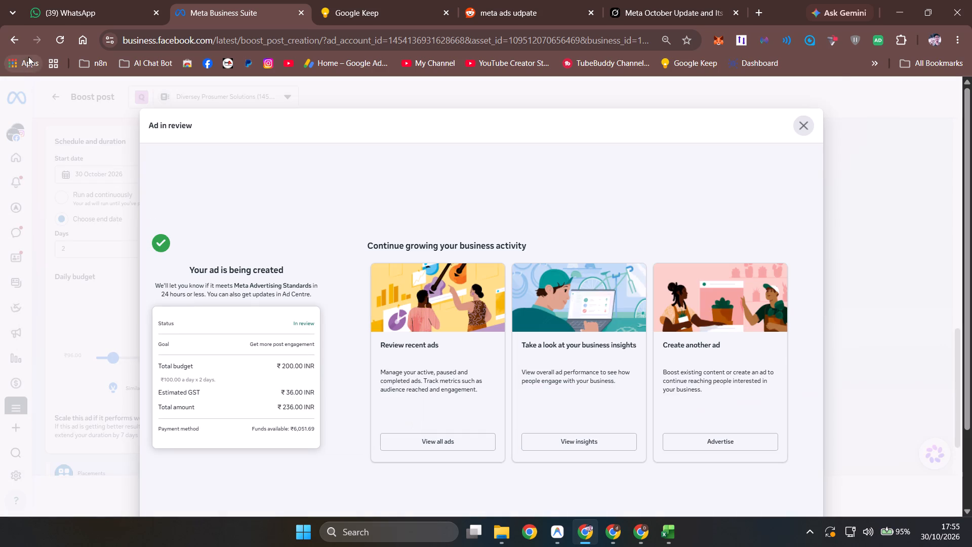
left_click(15, 44)
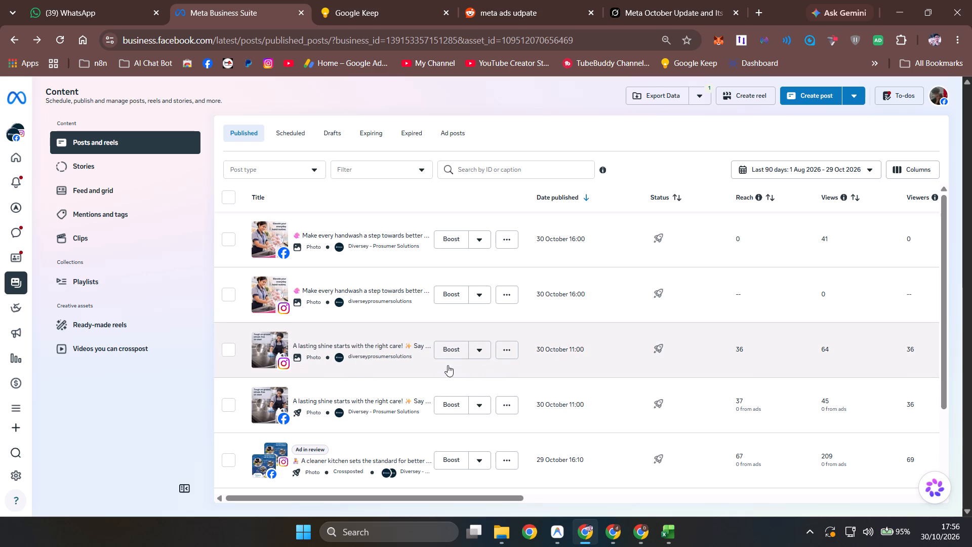
Start boosting the Instagram stainless steel care post with the goal Get more post engagement and Advantage+ creative turned off.
left_click(454, 354)
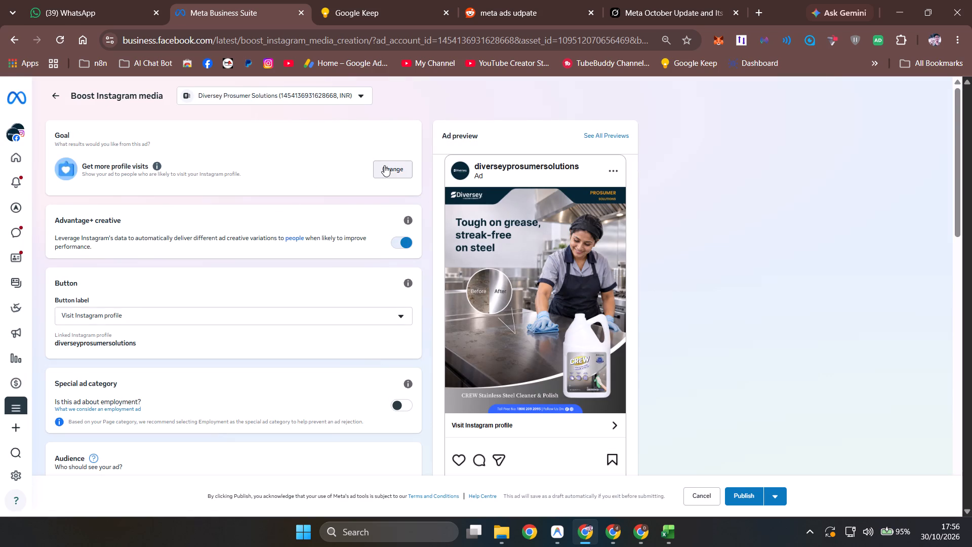
left_click(386, 165)
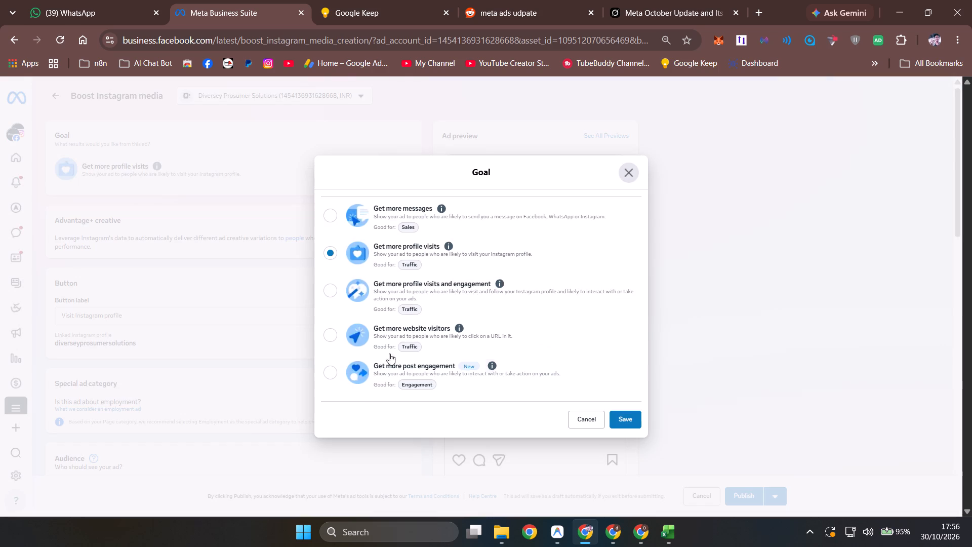
left_click(393, 370)
left_click(619, 416)
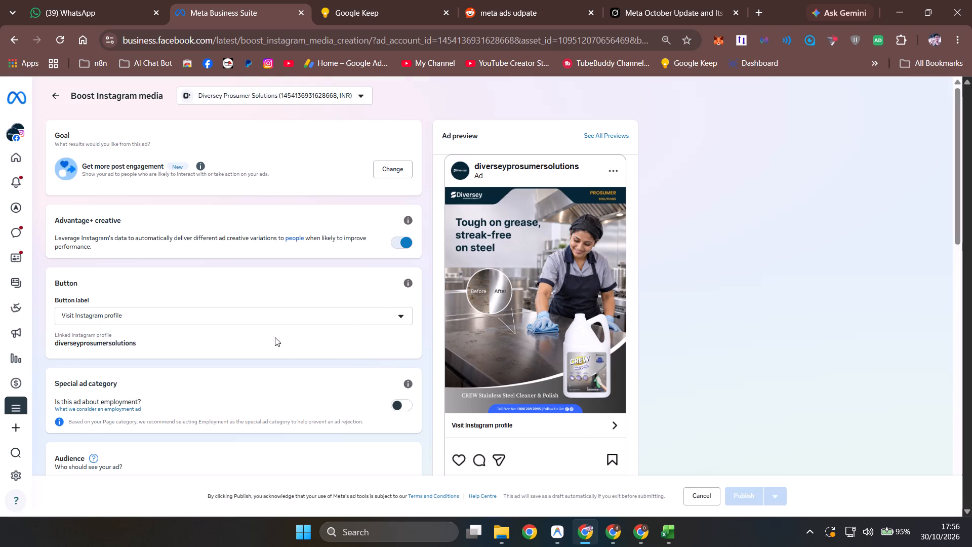
left_click(408, 242)
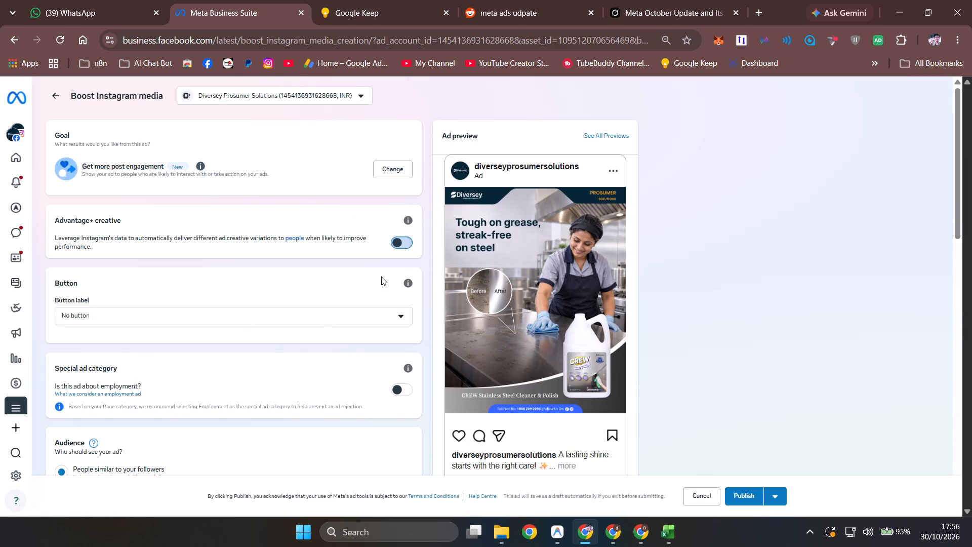
Choose the saved audience Adv + Aud for the Instagram ad.
scroll(203, 376, "down", 2)
scroll(98, 355, "down", 2)
left_click(99, 336)
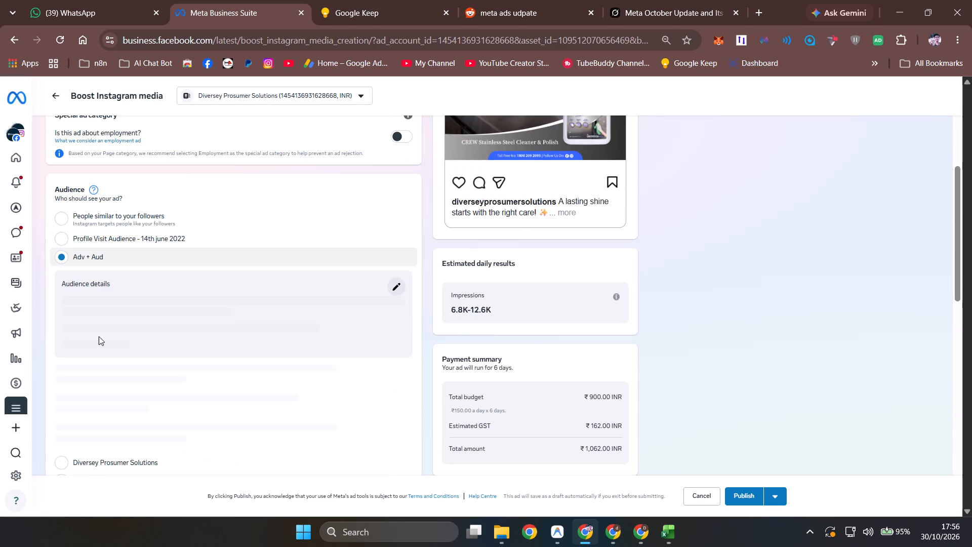
Set the Instagram ad's duration to 2 days.
scroll(172, 343, "down", 1)
scroll(227, 405, "down", 2)
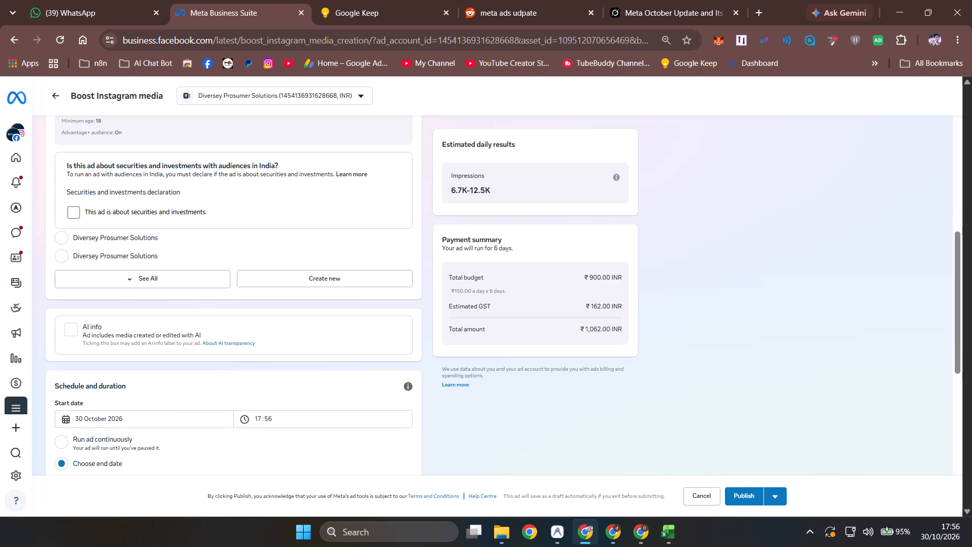
scroll(142, 423, "down", 2)
left_click_drag(71, 374, 24, 368)
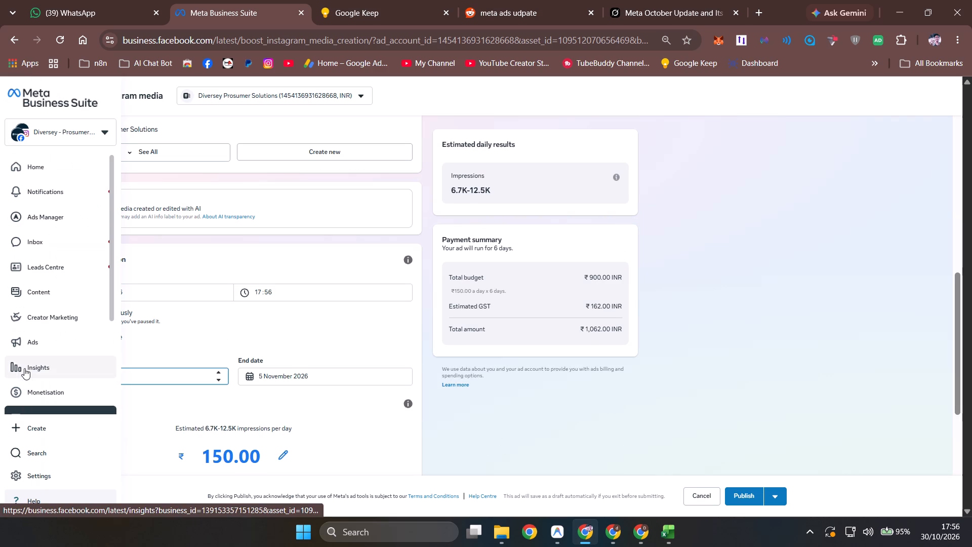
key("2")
left_click(310, 343)
Publish the boosted Instagram stainless steel care ad and return to the published posts list.
scroll(442, 341, "down", 2)
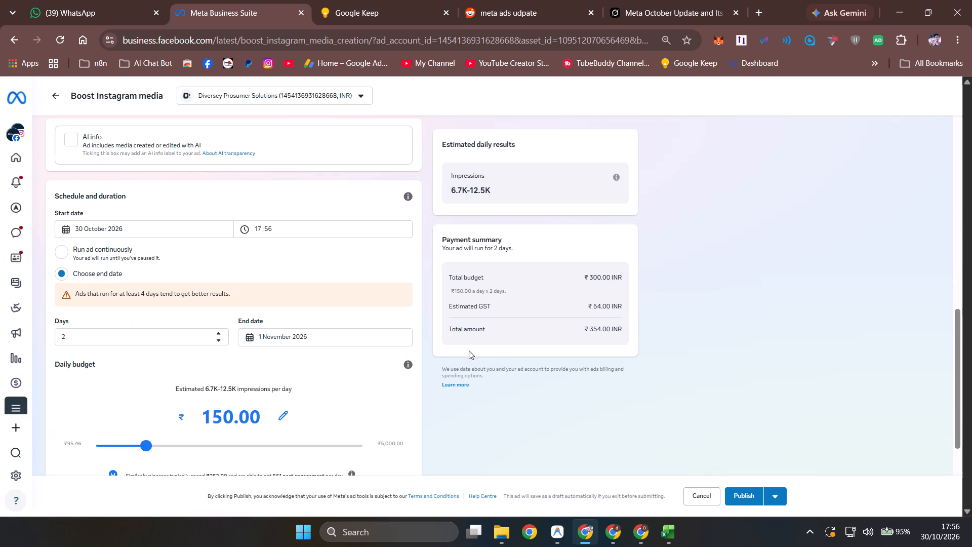
scroll(577, 430, "down", 4)
scroll(317, 402, "down", 3)
left_click(744, 491)
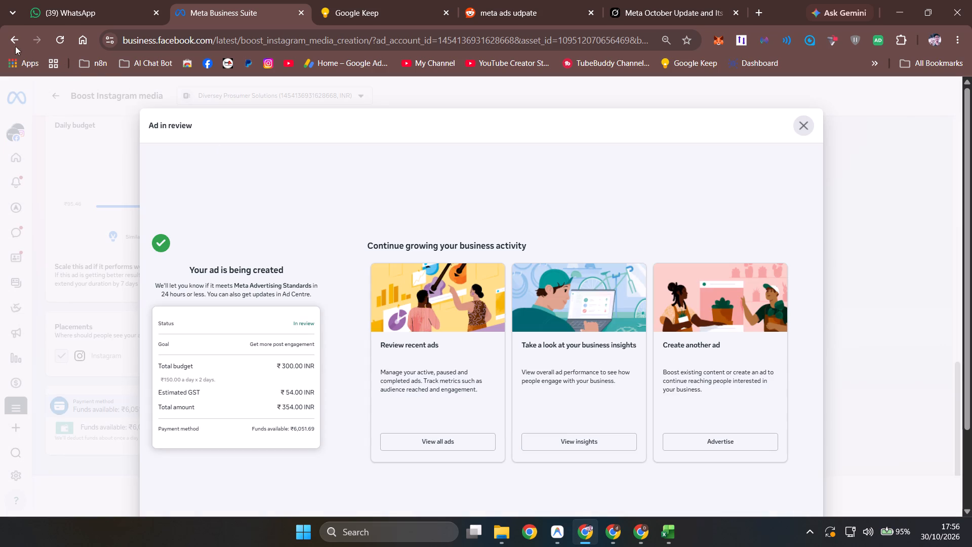
left_click(6, 41)
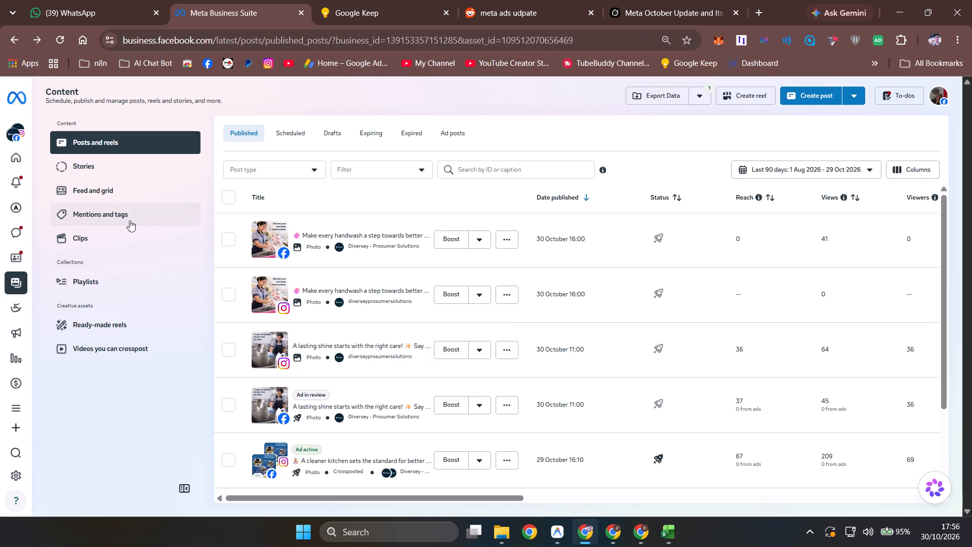
Boost the Instagram stainless steel care post again with the goal Get more post engagement and Advantage+ creative turned off.
left_click(445, 346)
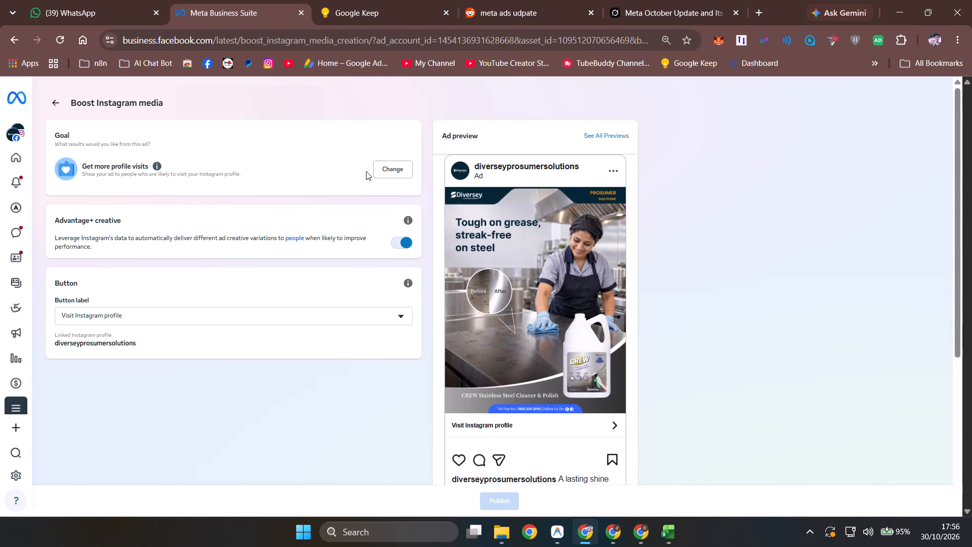
left_click(397, 168)
left_click(371, 370)
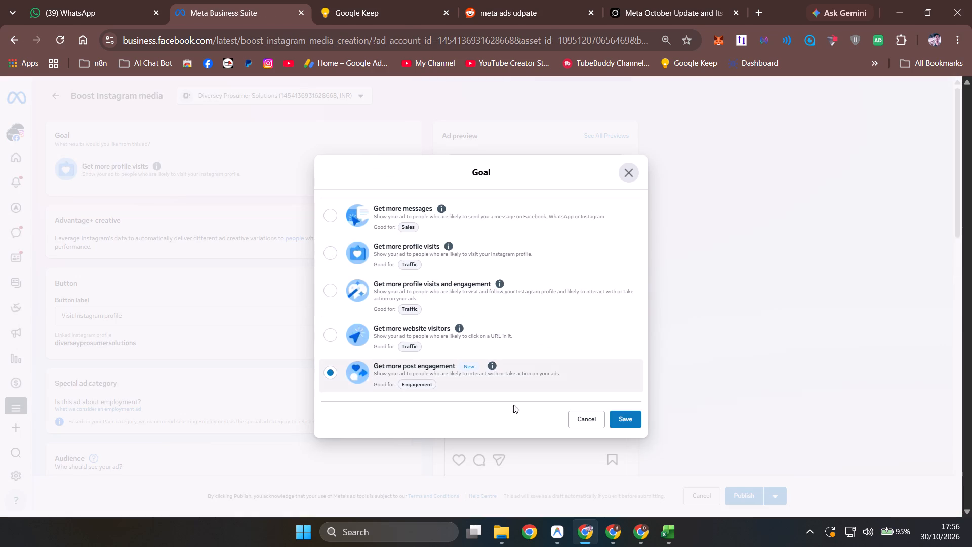
left_click(633, 418)
left_click(395, 244)
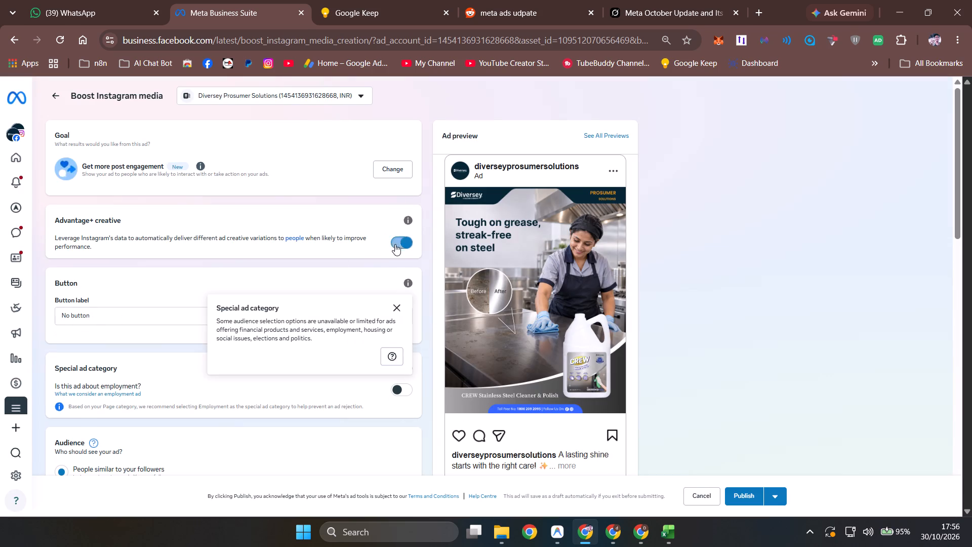
Choose the saved audience Adv + Aud for this boost.
scroll(222, 365, "down", 2)
scroll(130, 376, "down", 2)
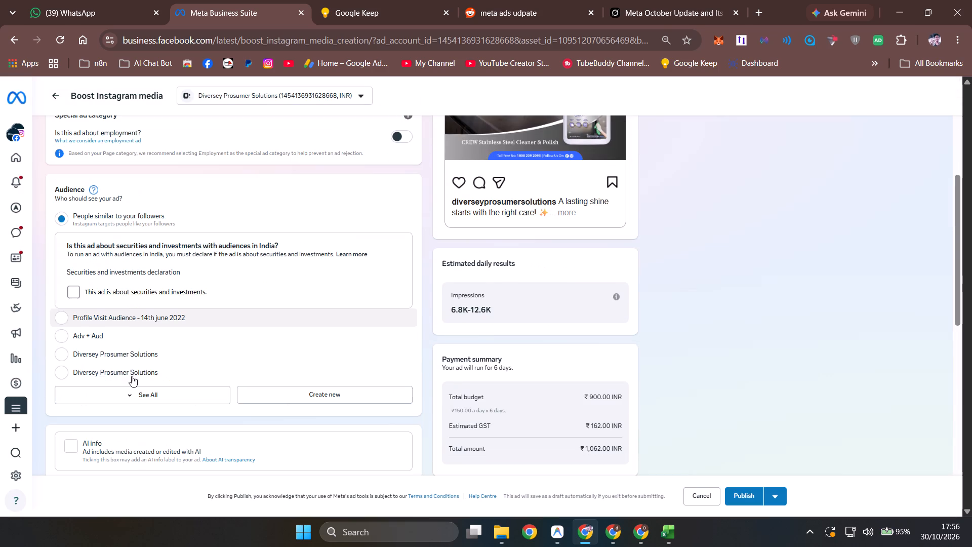
left_click(102, 338)
Set this boost's duration to 2 days.
scroll(185, 343, "down", 2)
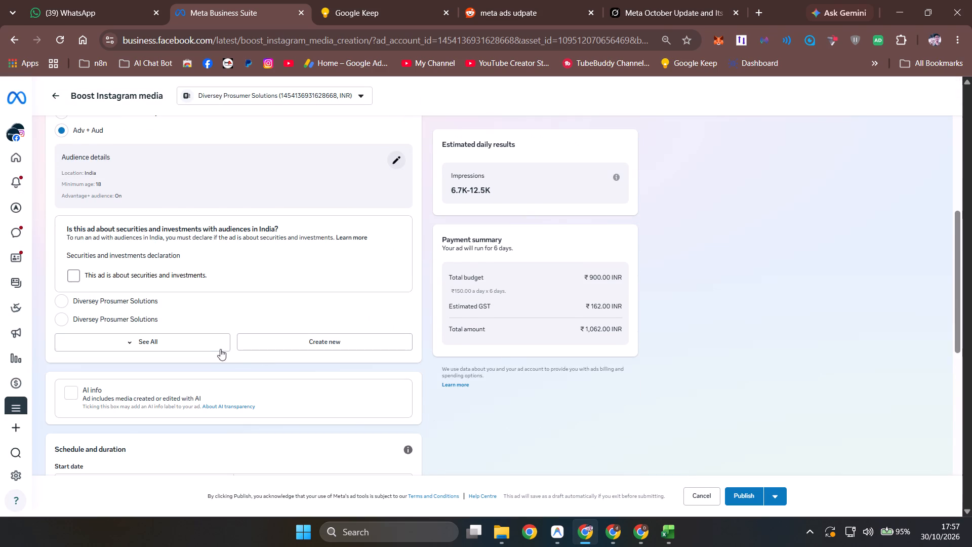
scroll(220, 349, "down", 2)
left_click_drag(76, 440, 48, 435)
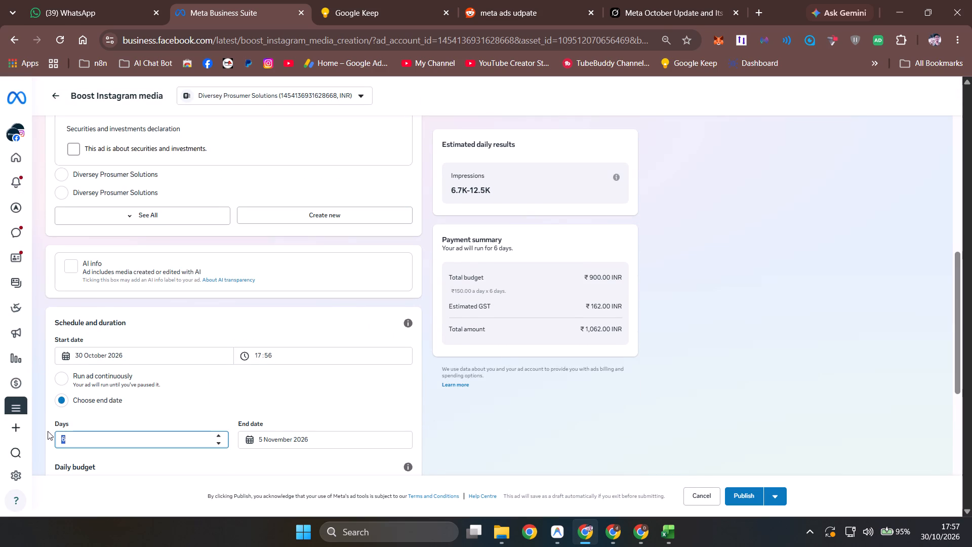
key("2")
Review the boost's goal, creative, audience, schedule and budget settings before publishing.
scroll(480, 390, "up", 11)
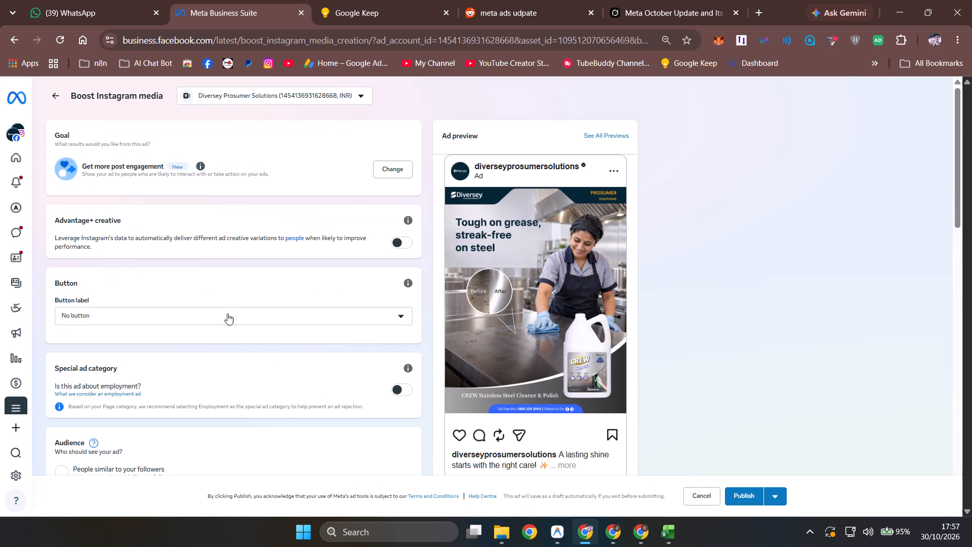
scroll(224, 321, "down", 5)
scroll(213, 396, "down", 6)
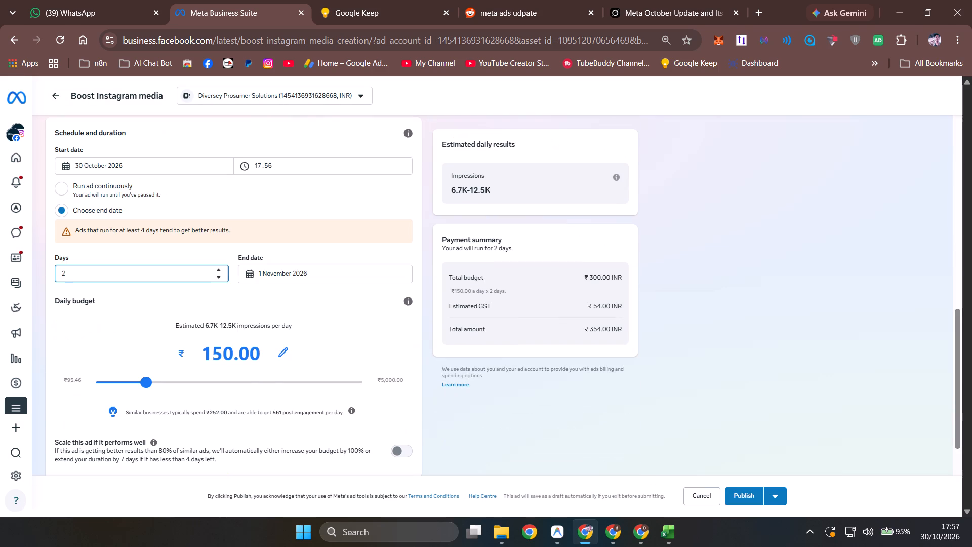
scroll(293, 399, "up", 8)
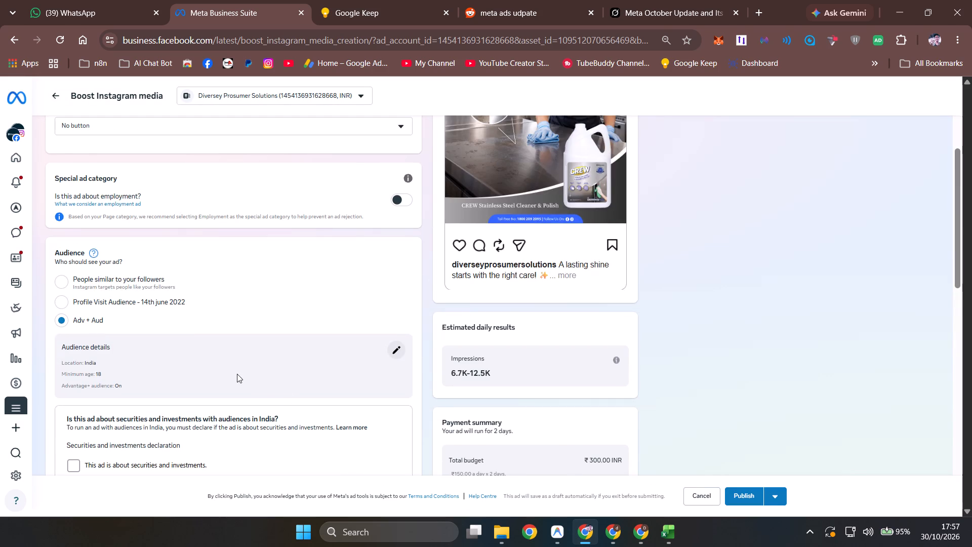
scroll(237, 374, "up", 3)
Publish the Instagram stainless steel care ad, dismiss the review summary and return to the published posts list.
left_click(741, 497)
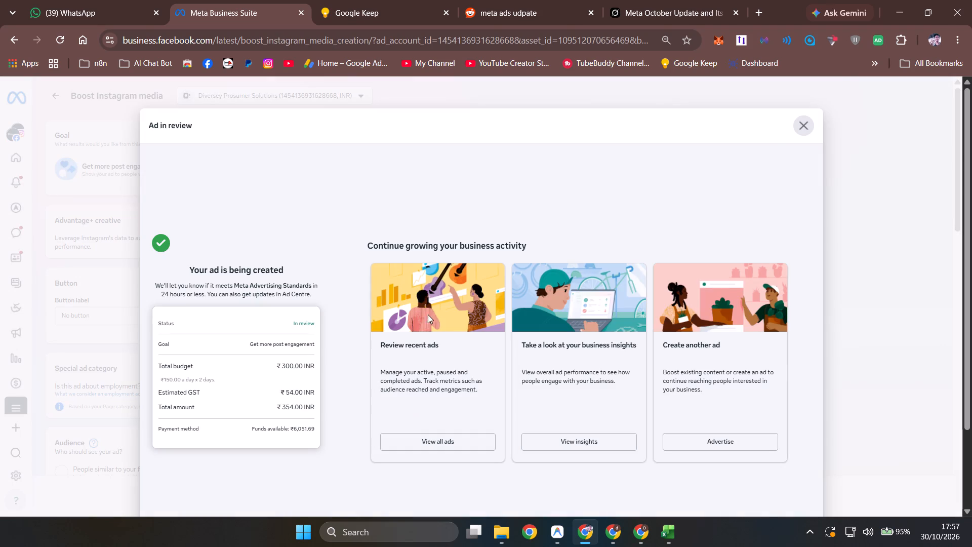
left_click(799, 121)
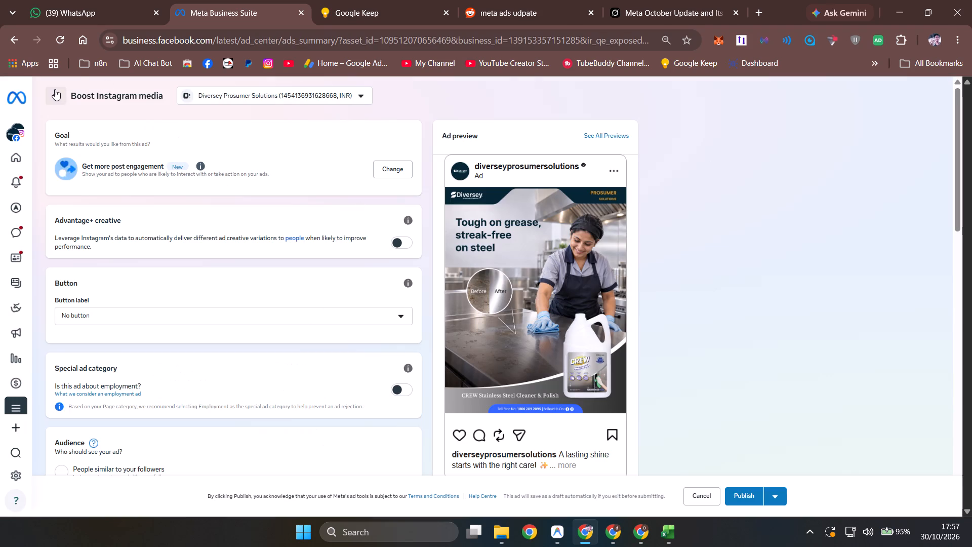
left_click(10, 50)
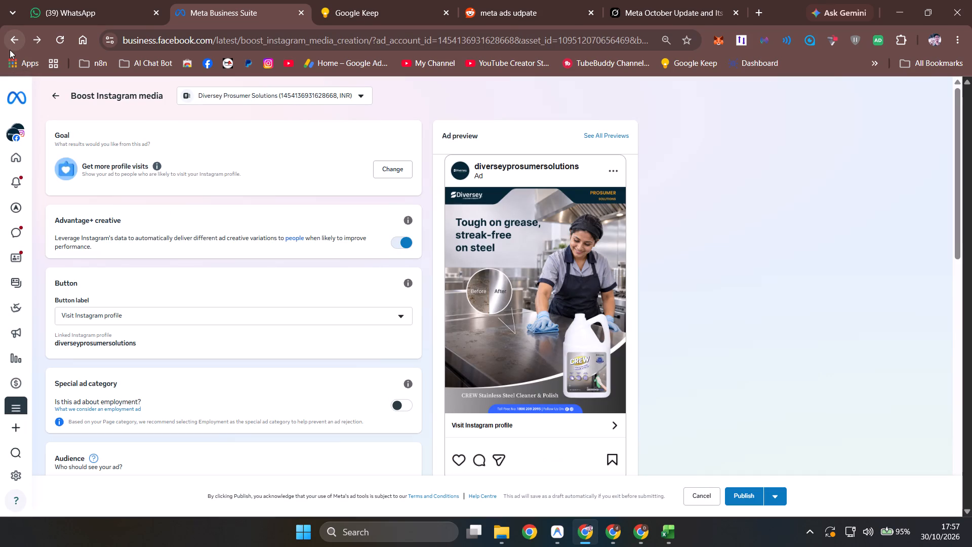
left_click(10, 50)
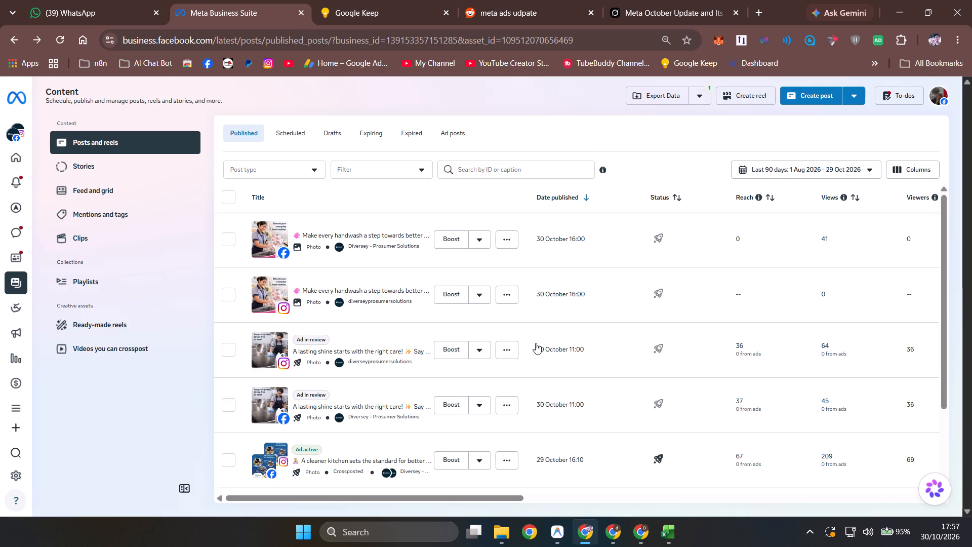
Open the boost setup for the Instagram handwash post dated 30 October 16:00.
left_click(441, 292)
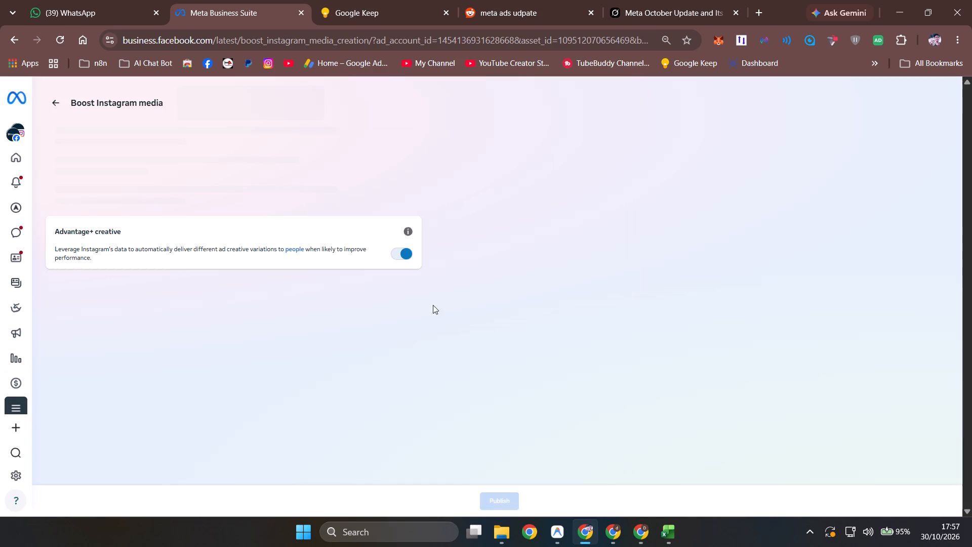
Turn off Advantage+ creative for the Instagram handwash boost and change its goal to Get more post engagement.
left_click(398, 241)
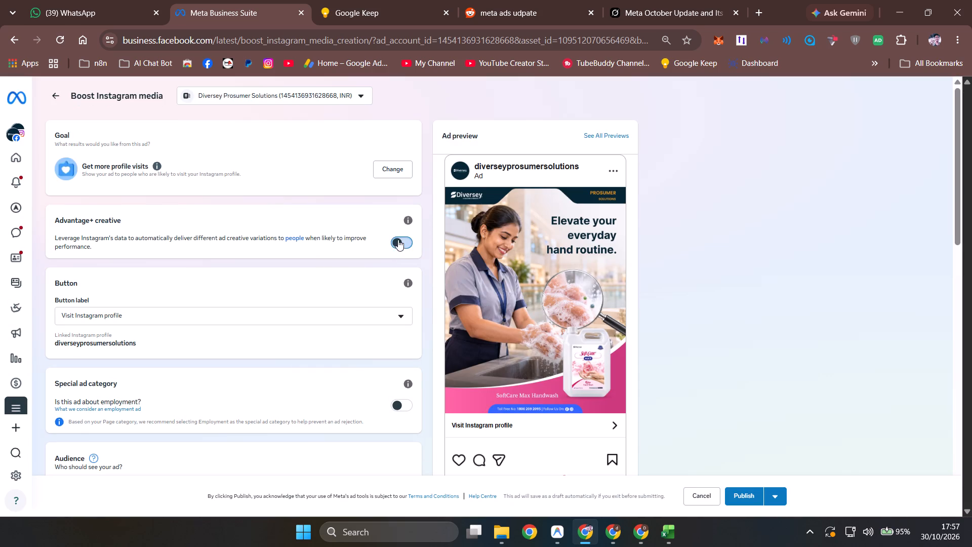
left_click(388, 163)
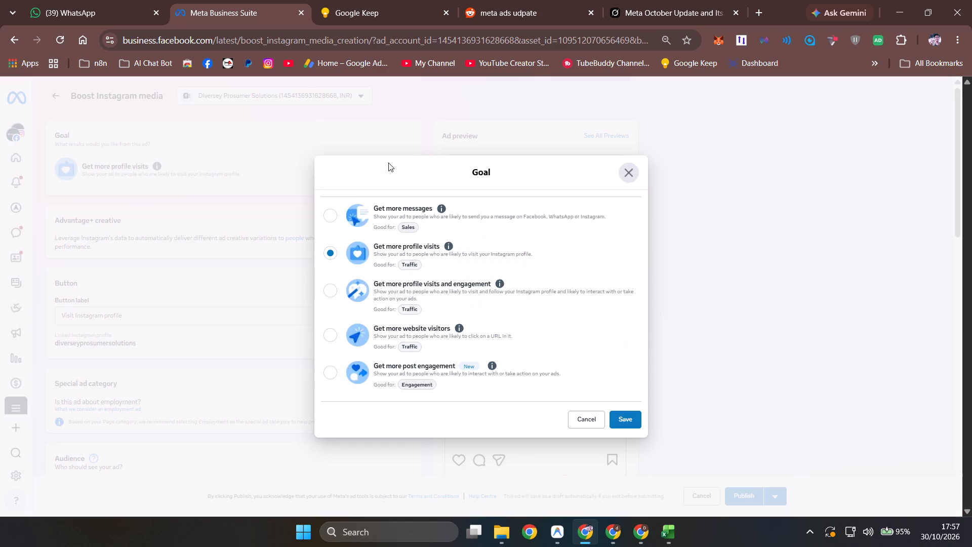
left_click(360, 382)
left_click(618, 413)
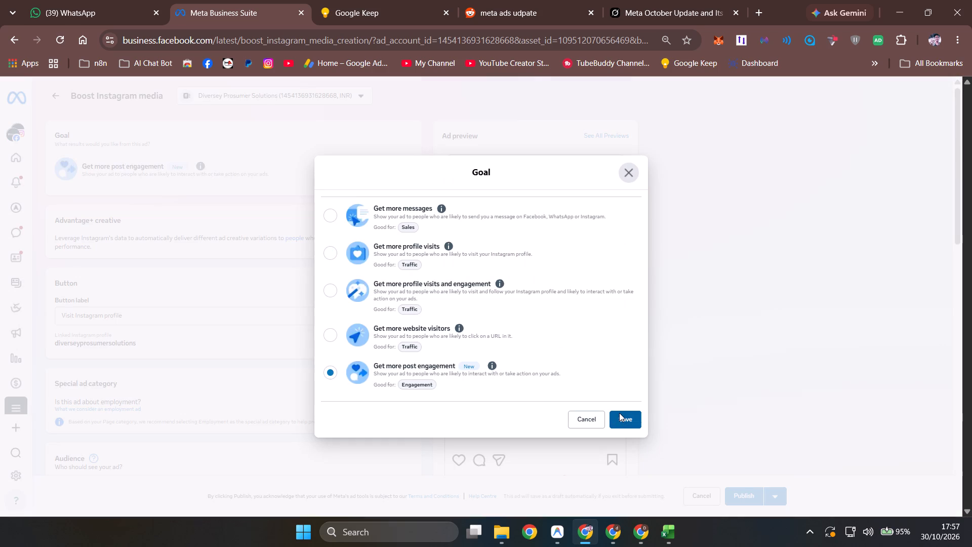
Choose the Adv + Aud audience for the Instagram handwash ad.
scroll(275, 362, "down", 2)
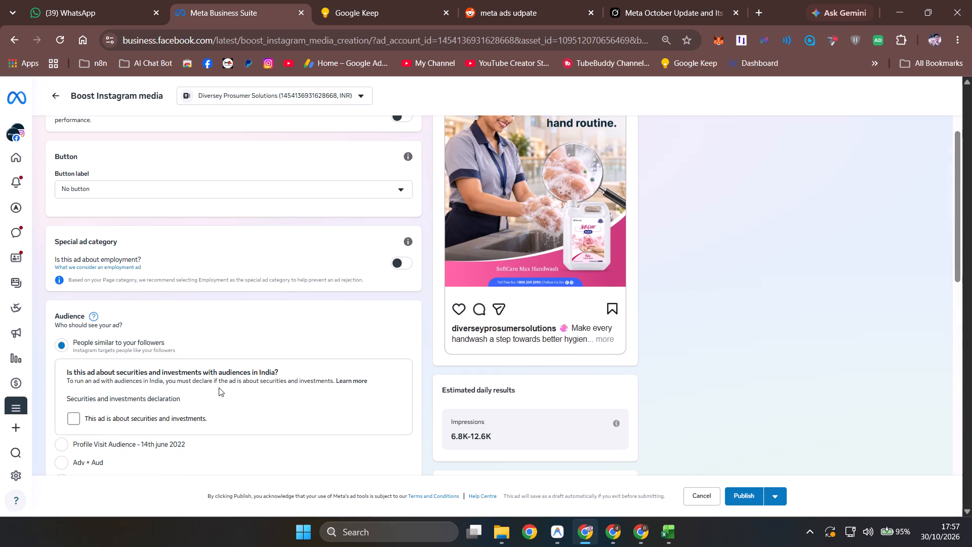
scroll(215, 384, "down", 2)
left_click(86, 340)
Set the Instagram handwash ad's duration to 2 days.
scroll(270, 328, "down", 4)
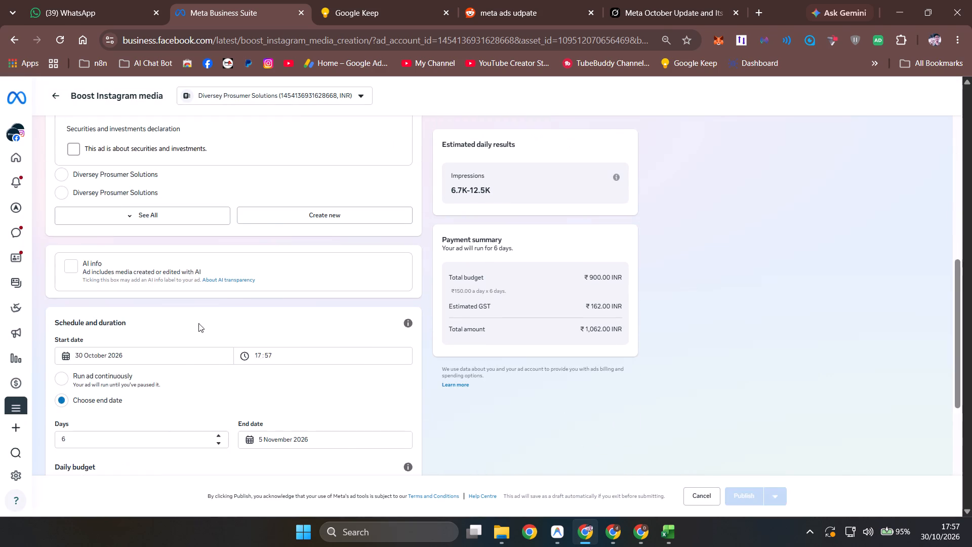
scroll(197, 325, "down", 2)
left_click_drag(67, 311, 45, 309)
key("2")
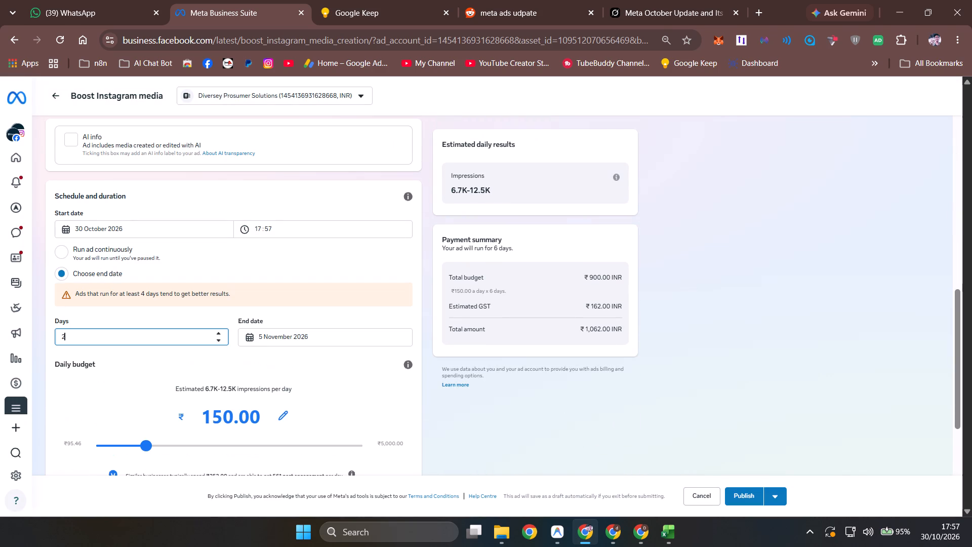
Publish the Instagram handwash ad and go back to the published posts.
scroll(430, 417, "down", 3)
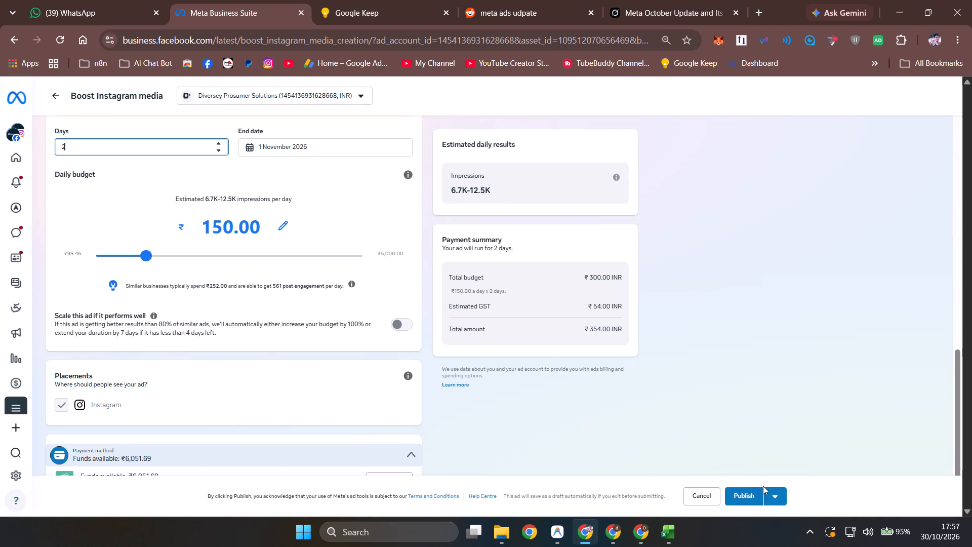
left_click(748, 491)
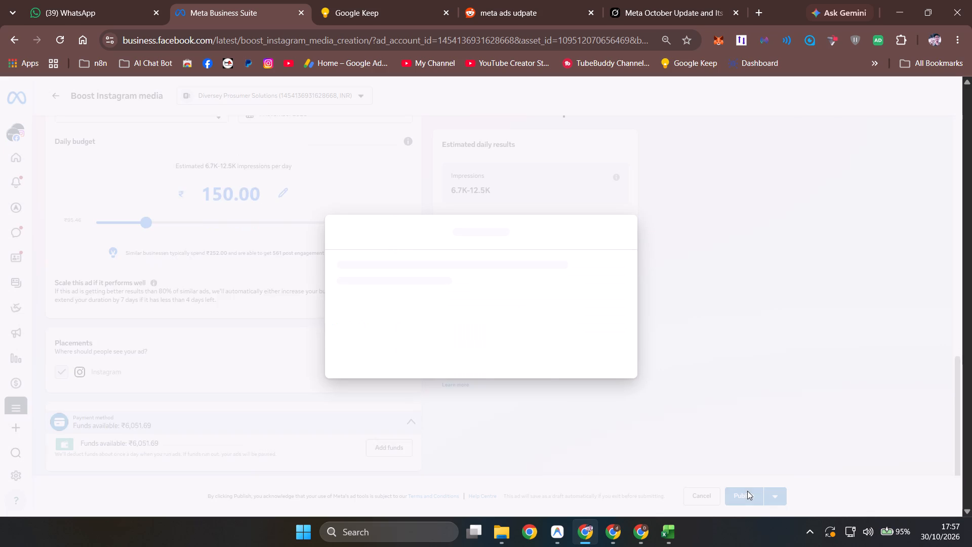
left_click(15, 44)
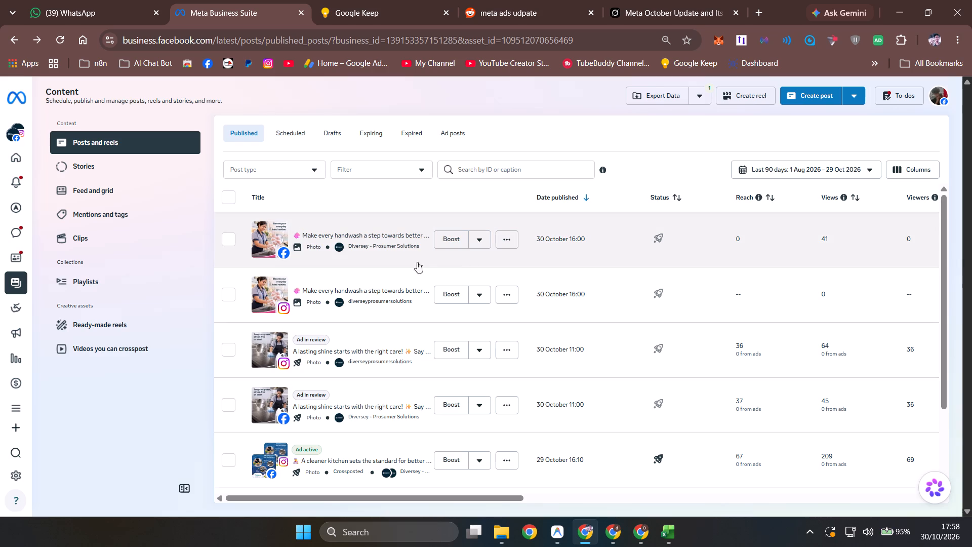
Start boosting the Facebook post "Make every handwash a step towards better…" from 30 October 16:00.
left_click(449, 236)
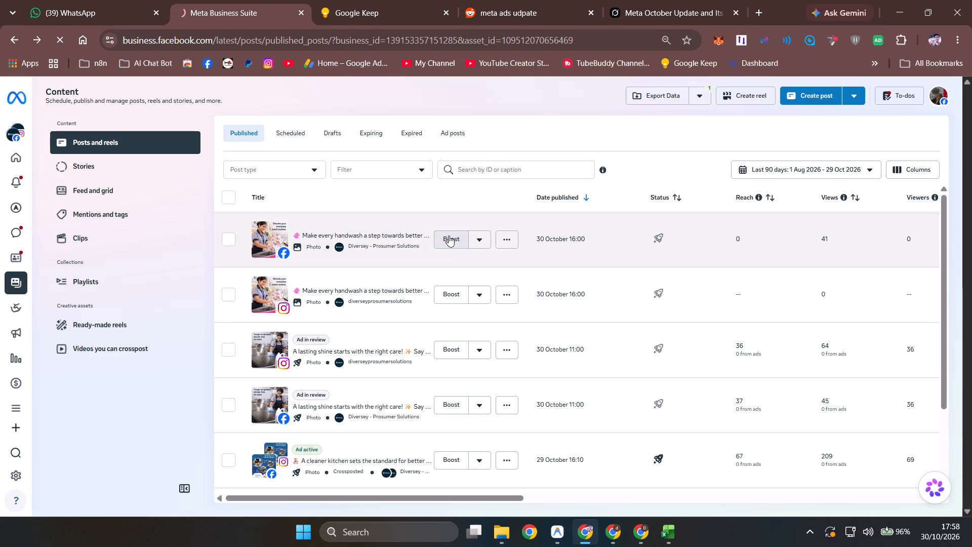
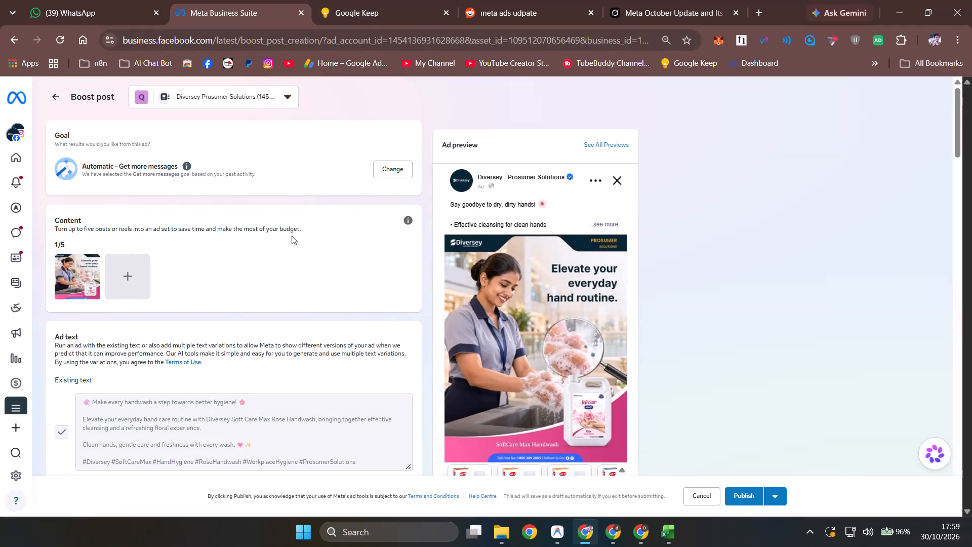
Set the Facebook handwash ad's goal to "Get more engagement".
left_click(380, 171)
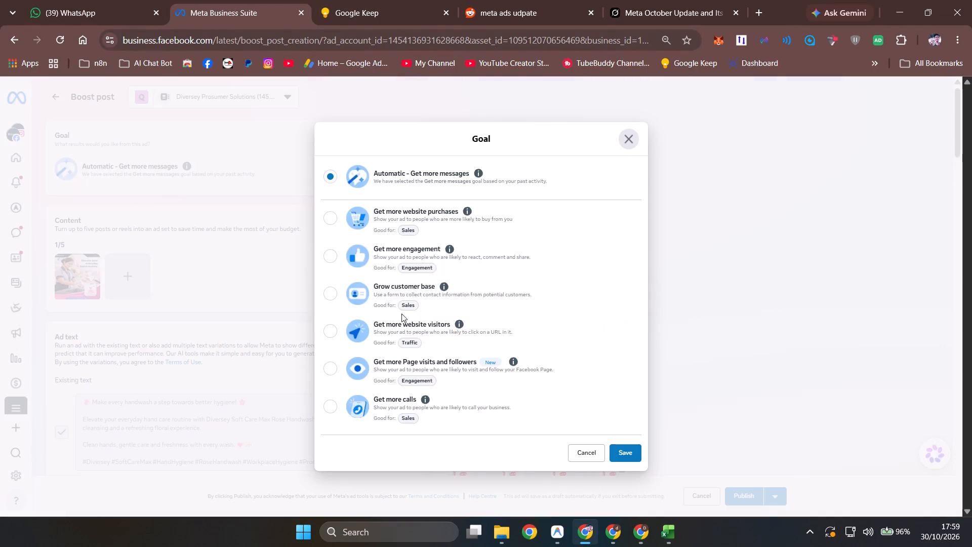
left_click(410, 239)
left_click(420, 247)
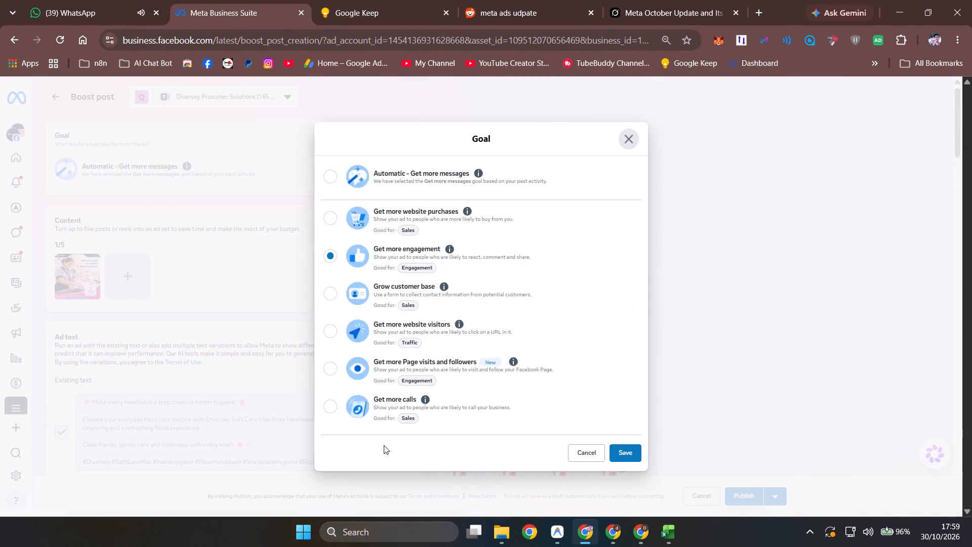
left_click(630, 451)
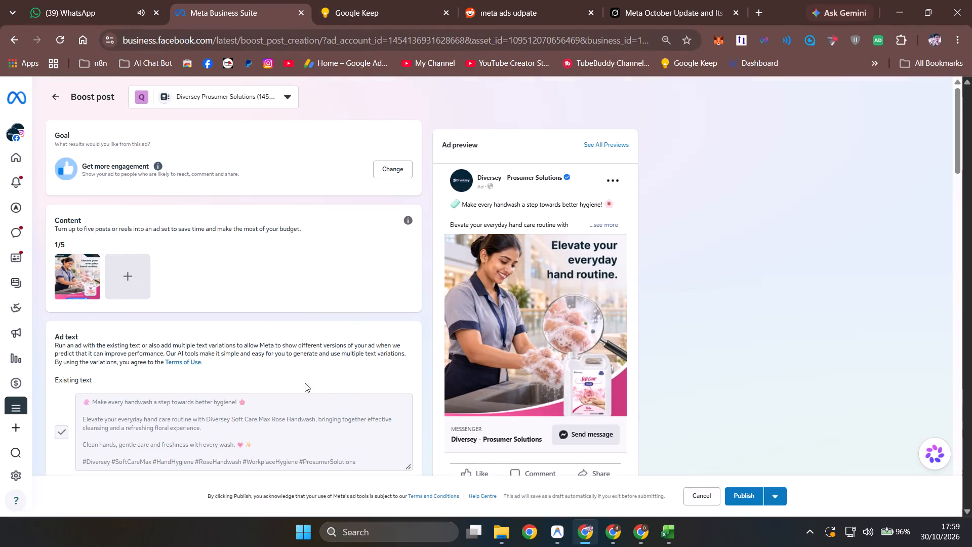
Deselect all three AI-generated text variations so the ad uses only the existing text.
scroll(279, 381, "down", 2)
scroll(117, 380, "down", 1)
left_click(59, 362)
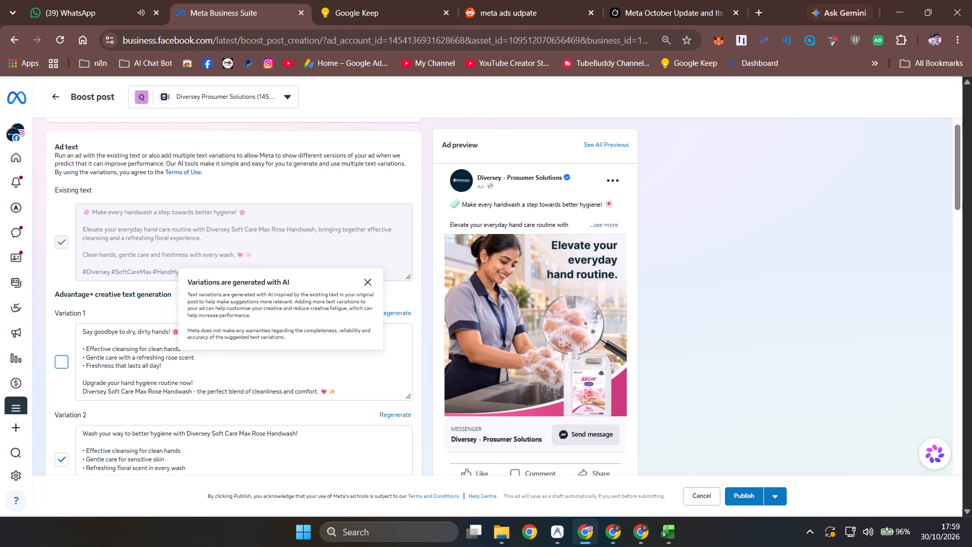
scroll(234, 368, "down", 2)
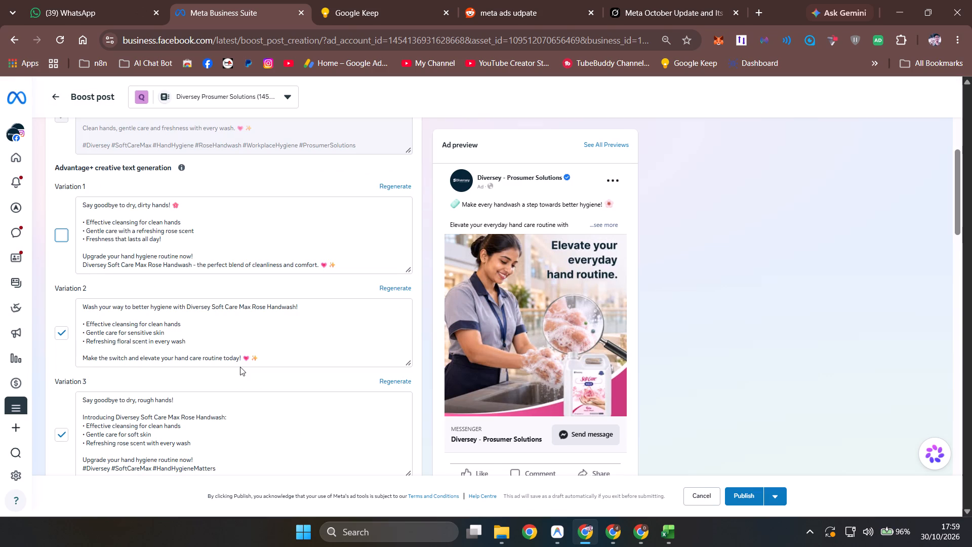
left_click(60, 329)
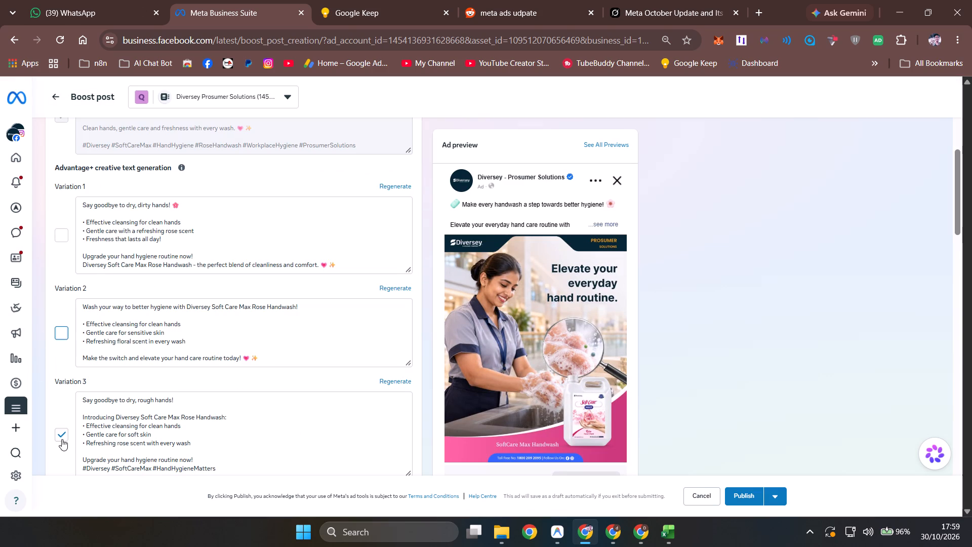
left_click(64, 431)
scroll(261, 396, "down", 3)
scroll(256, 353, "up", 7)
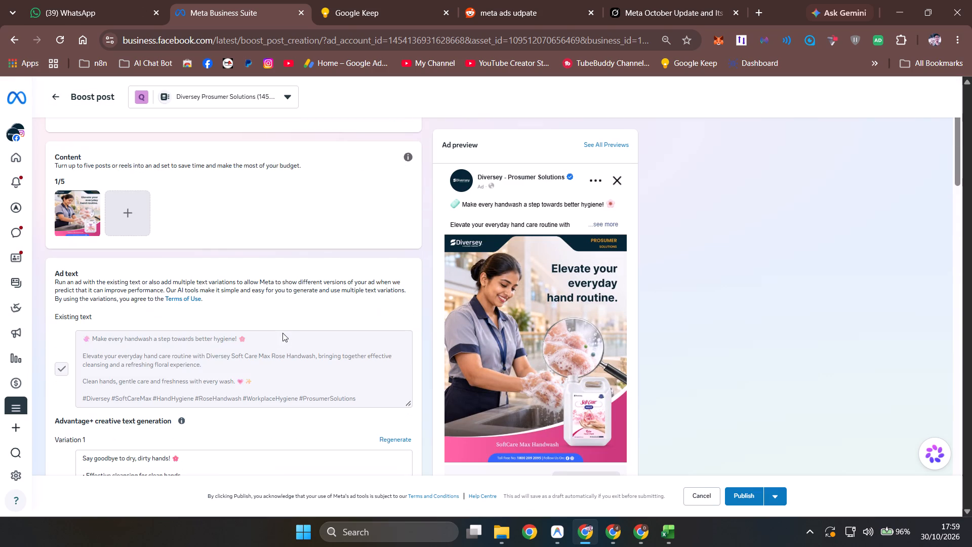
Turn off Advantage+ creative and remove the "Send message" button from the ad.
scroll(286, 327, "down", 8)
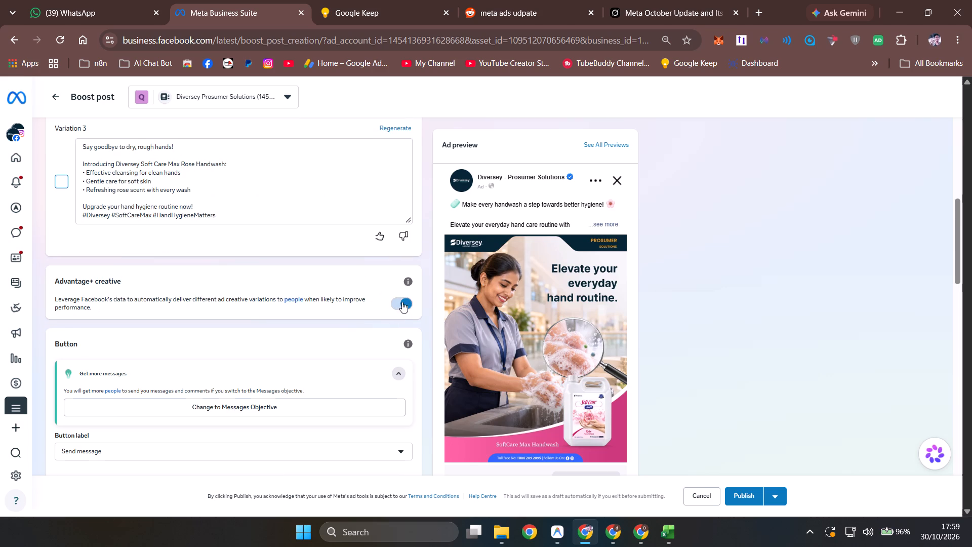
left_click(406, 304)
scroll(324, 375, "down", 2)
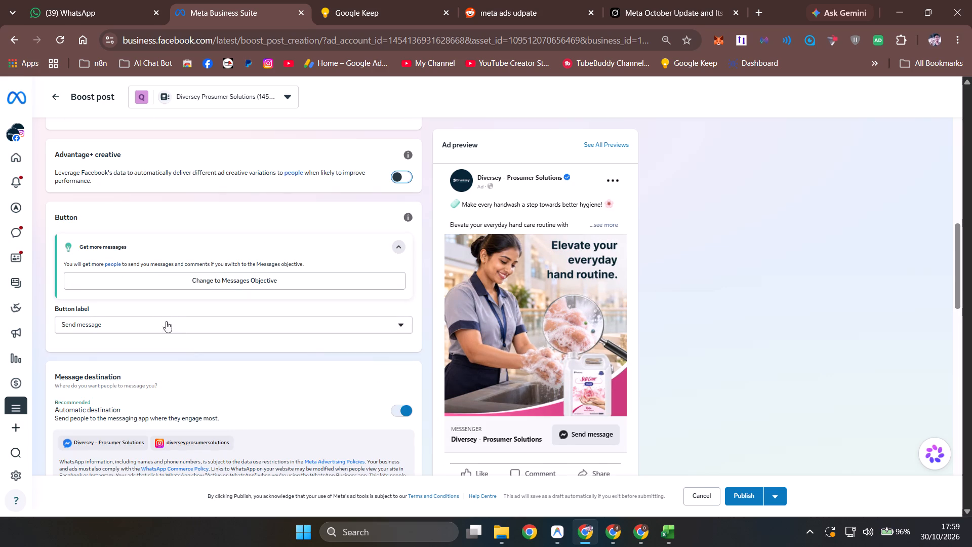
left_click(166, 321)
left_click(94, 350)
Give the Facebook handwash ad an end date with a duration of 2 days.
scroll(336, 348, "down", 3)
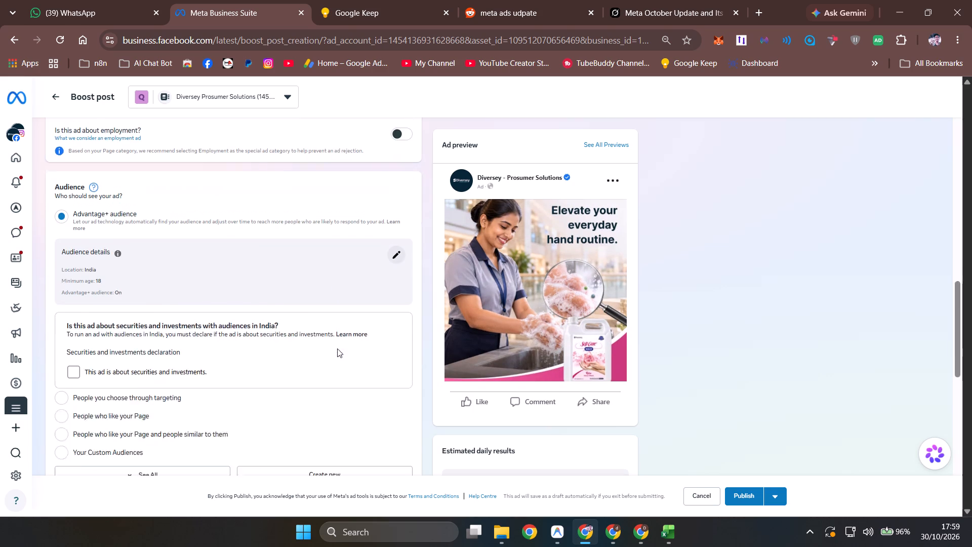
scroll(337, 348, "down", 1)
scroll(289, 360, "down", 2)
scroll(220, 394, "down", 2)
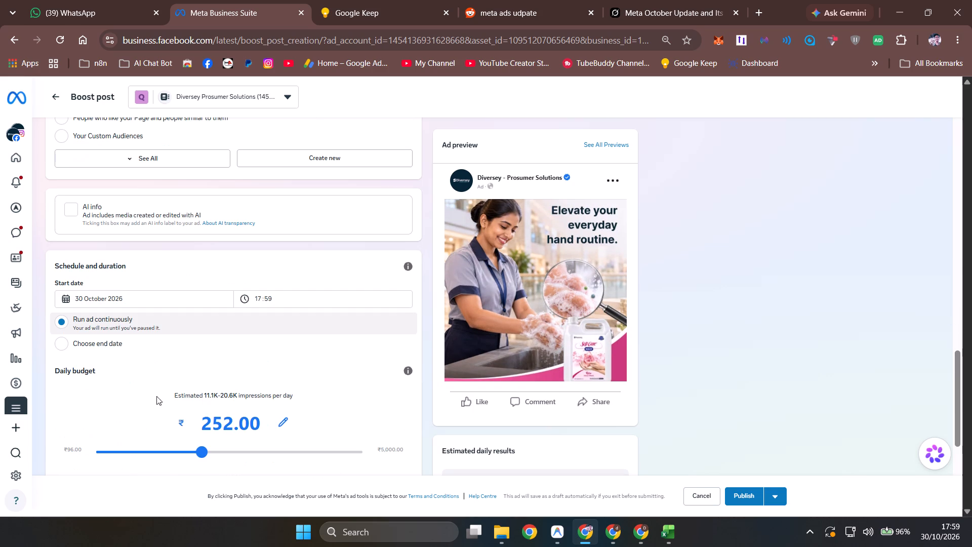
left_click(84, 344)
left_click_drag(78, 382, 31, 377)
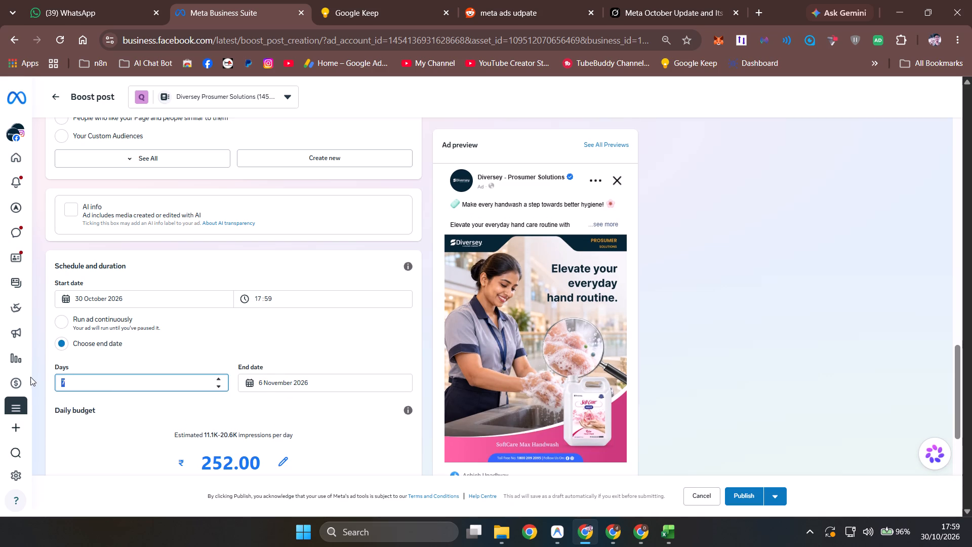
key("2")
Set the ad's daily budget to ₹100.
scroll(345, 434, "down", 2)
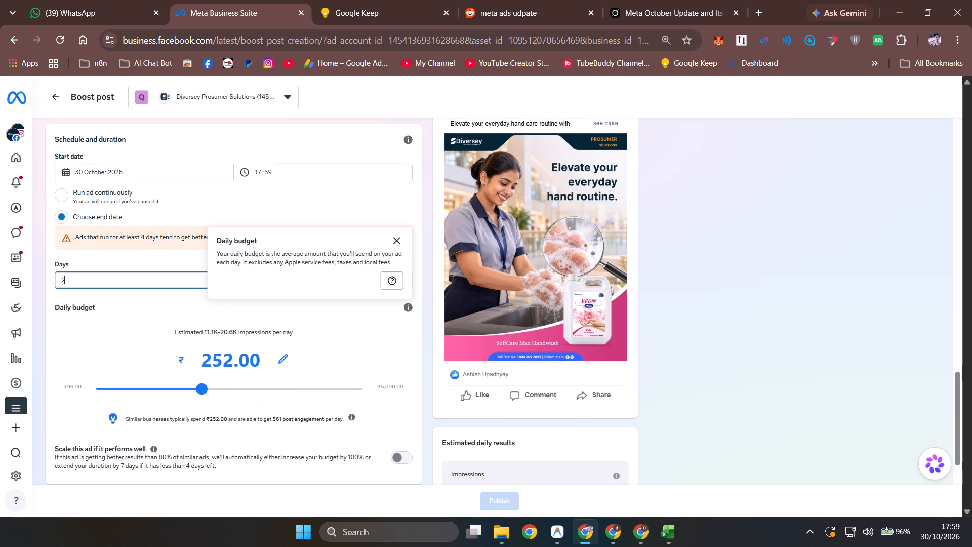
double_click(232, 357)
type("100")
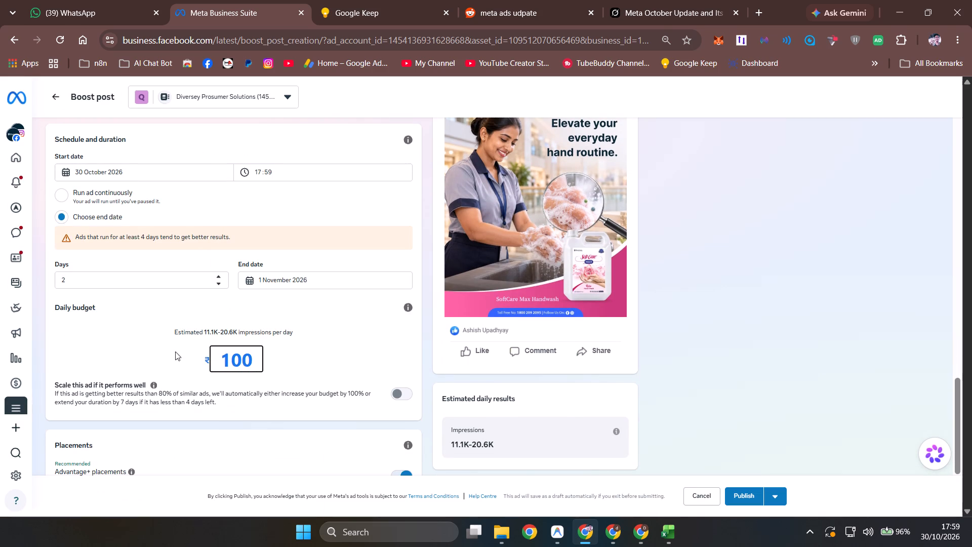
left_click(145, 349)
Publish the Facebook handwash ad and go back to the published posts.
scroll(350, 376, "down", 2)
scroll(429, 396, "down", 2)
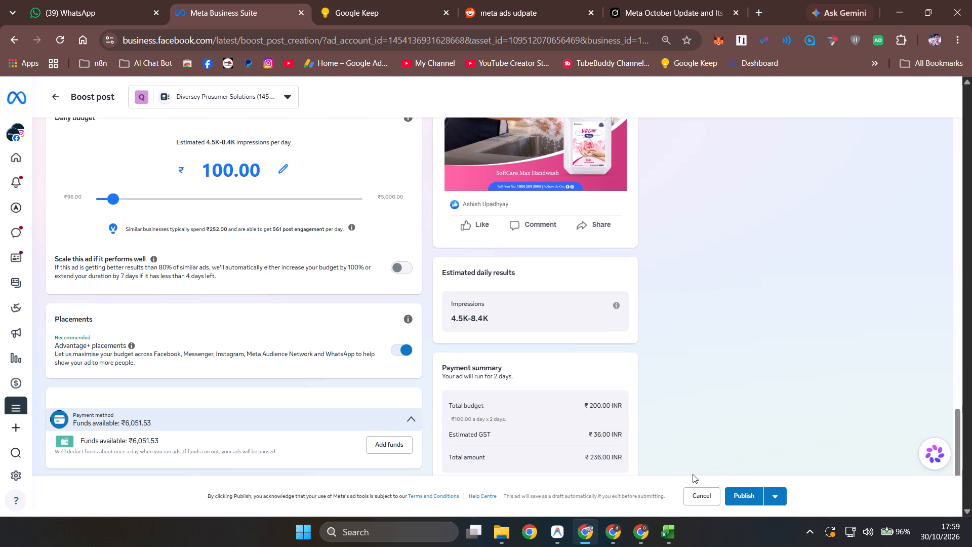
left_click(737, 492)
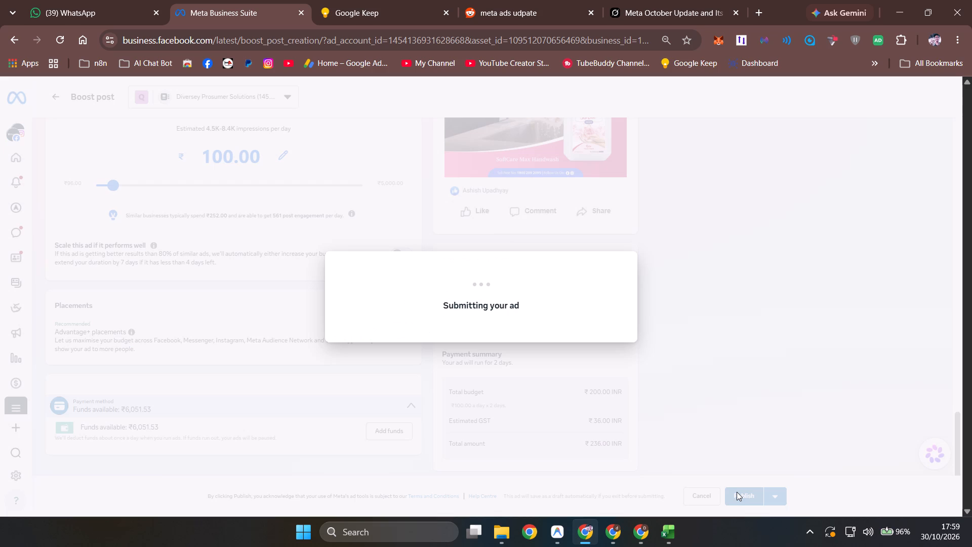
left_click(12, 43)
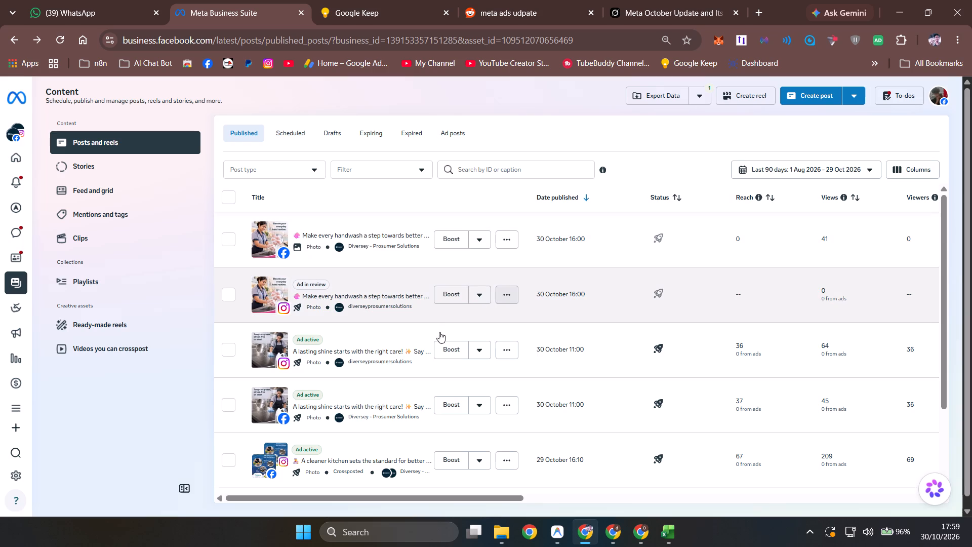
Review the boost status of the older published posts for Diversey Prosumer Solutions.
scroll(444, 334, "down", 2)
scroll(805, 350, "down", 1)
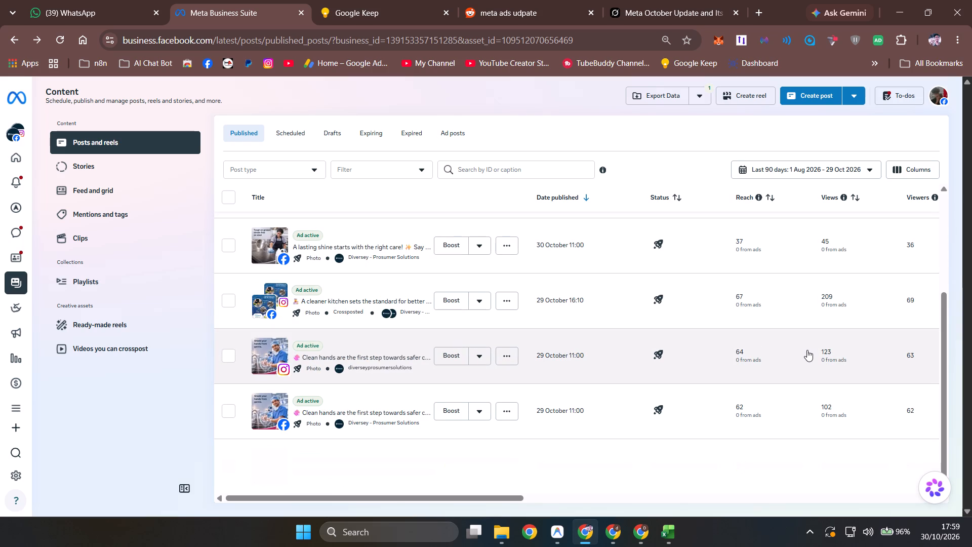
scroll(787, 375, "down", 2)
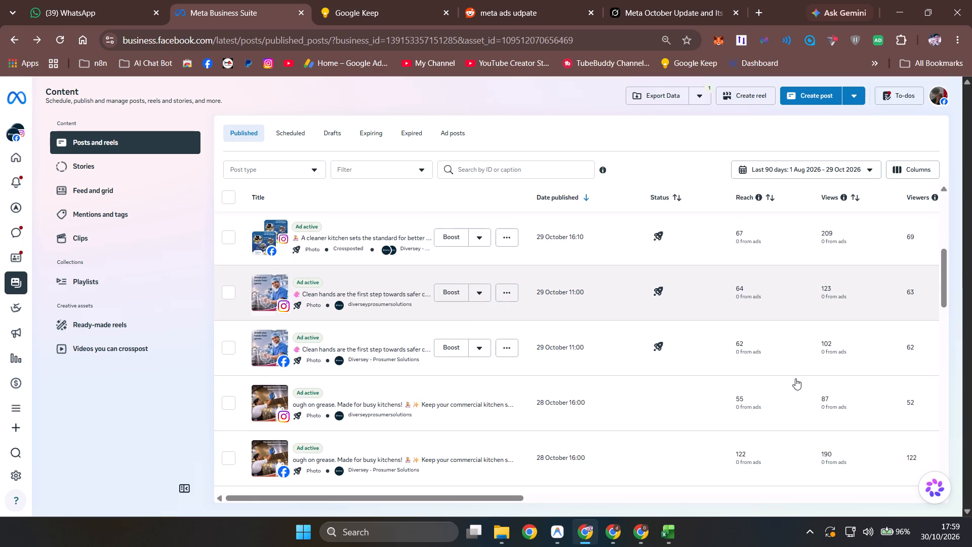
scroll(795, 378, "down", 5)
scroll(710, 419, "down", 2)
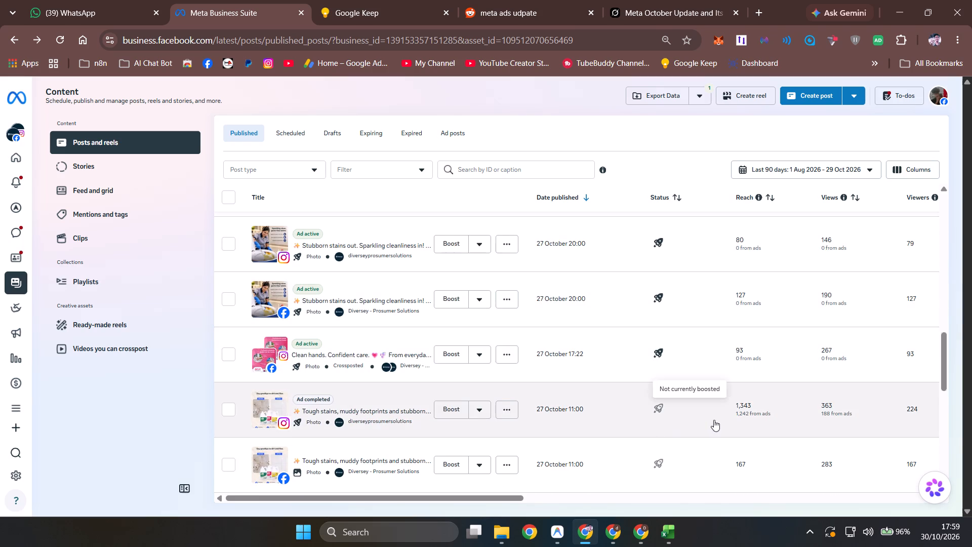
scroll(714, 420, "down", 2)
Switch to Google Keep and tick off "Diversey engagement report" in the To Do 30/10/2026 note.
left_click(436, 0)
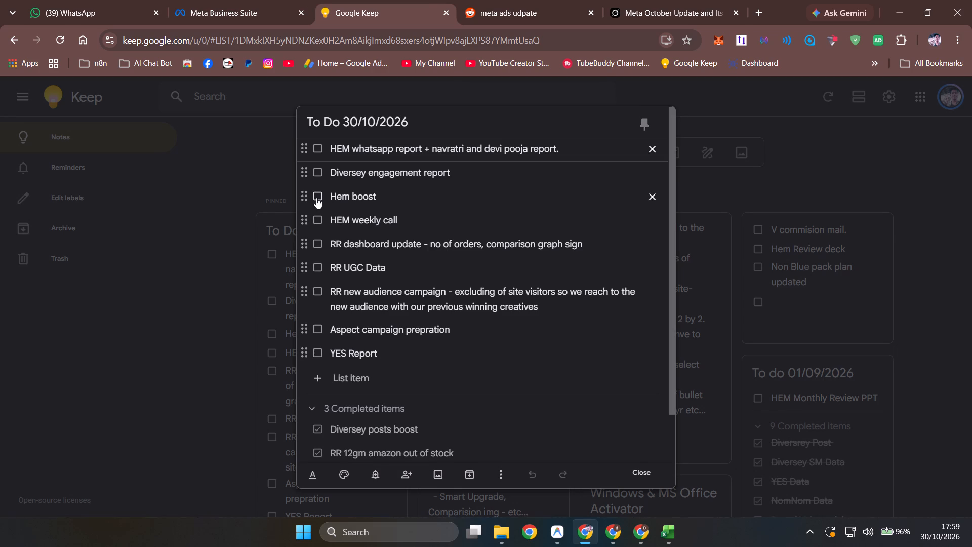
scroll(473, 330, "down", 2)
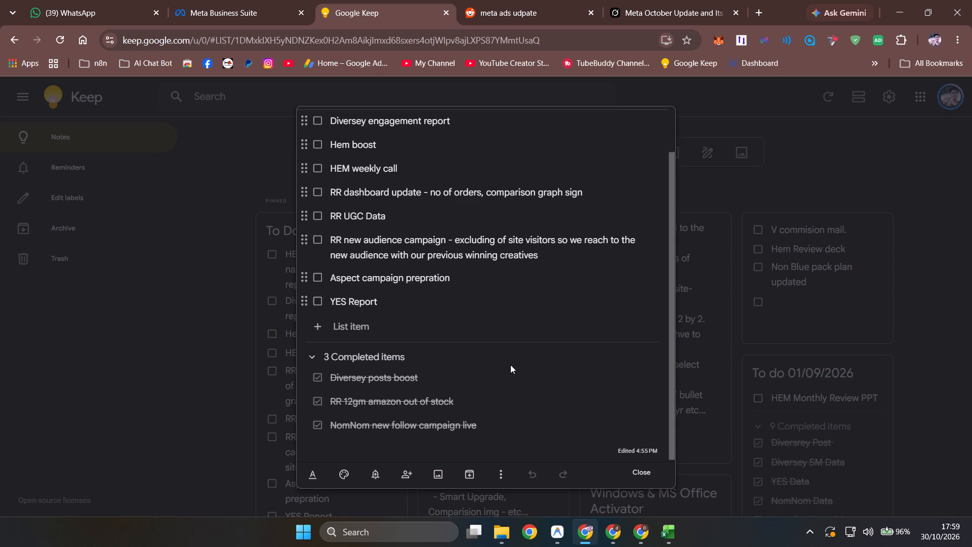
scroll(510, 365, "up", 2)
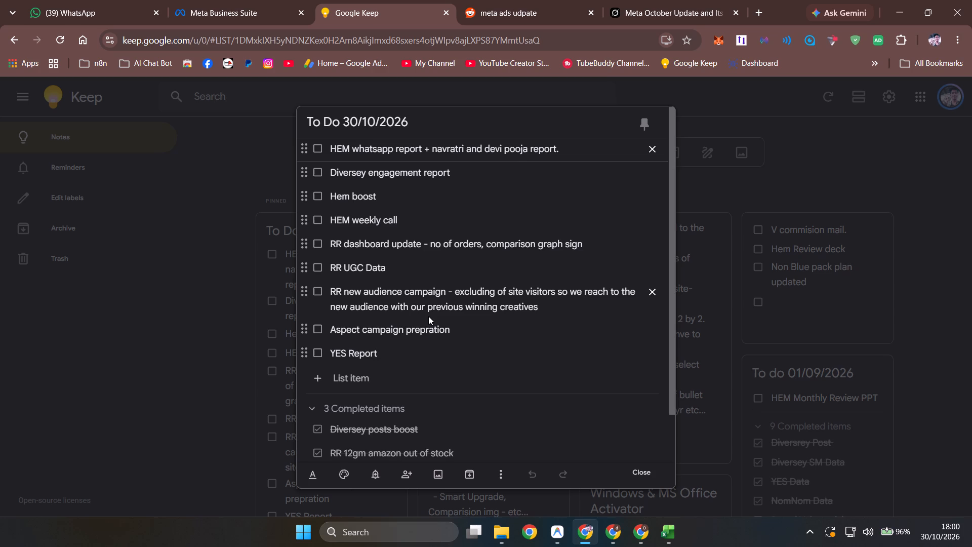
left_click(315, 170)
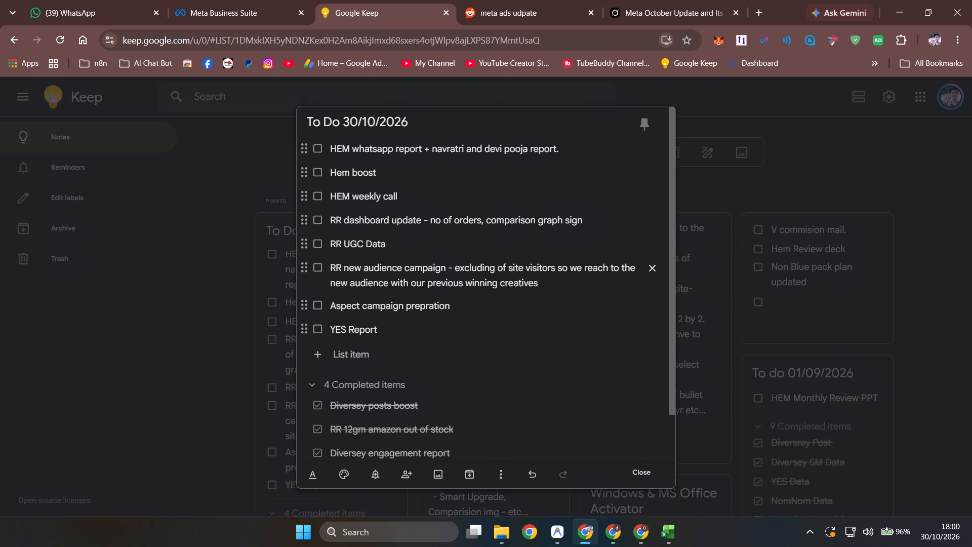
Copy "no of orders, comparison graph sign" from the RR dashboard update item.
scroll(463, 279, "down", 2)
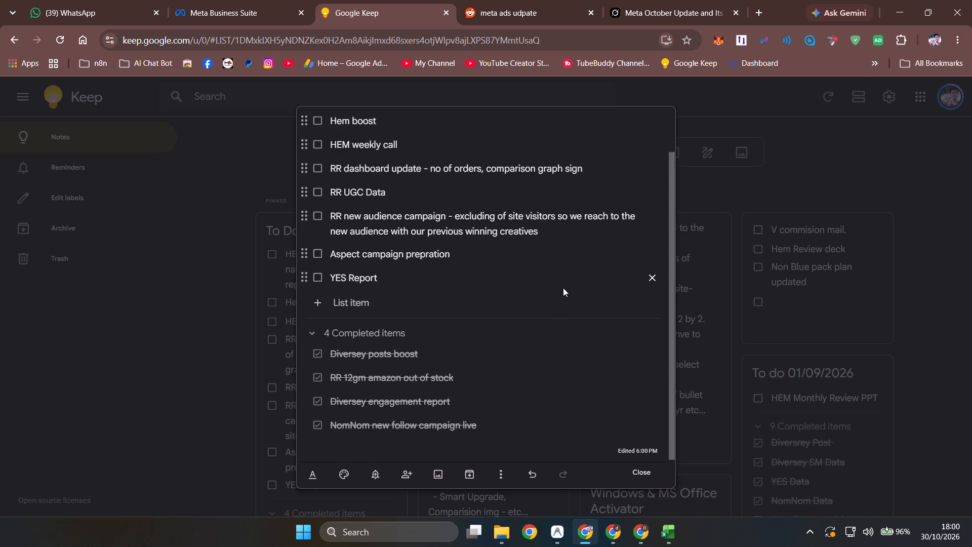
scroll(558, 270, "up", 1)
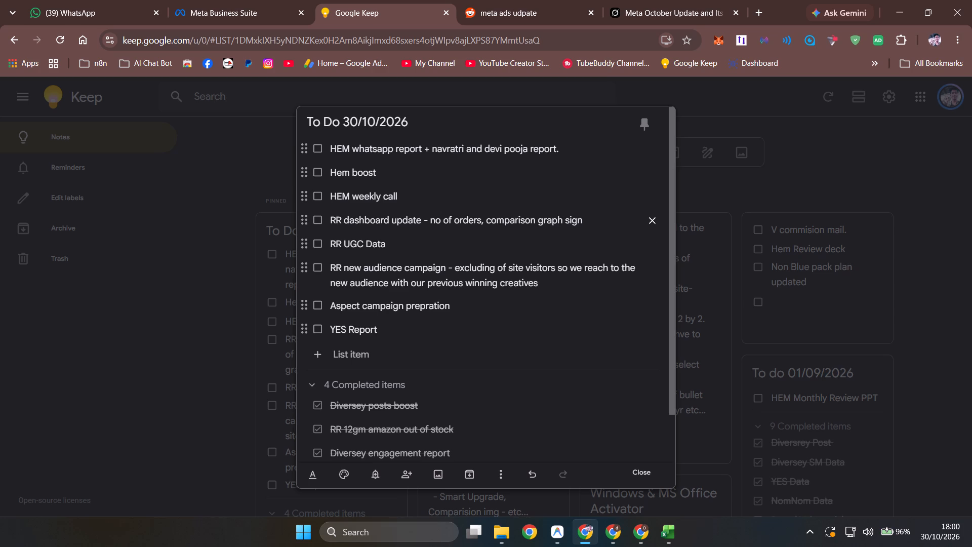
left_click_drag(427, 219, 592, 219)
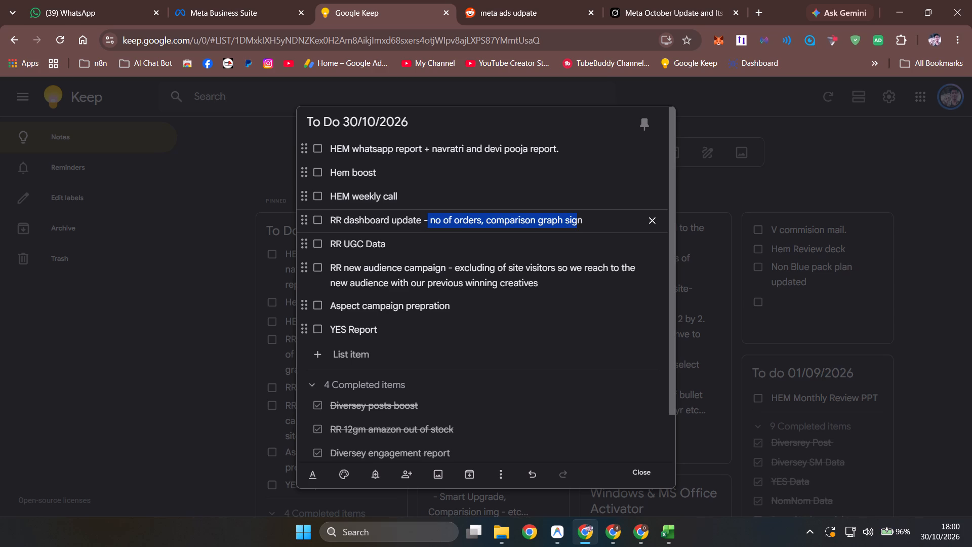
key("ctrl+c")
key("ctrl+c")
key("ctrl+c")
key("ctrl+c")
key("ctrl+c")
Tick off "HEM weekly call" in the to-do note.
left_click(318, 196)
Return to Meta Business Suite and switch from Diversey to another business asset in the Quantastic Marketing portfolio.
left_click(246, 11)
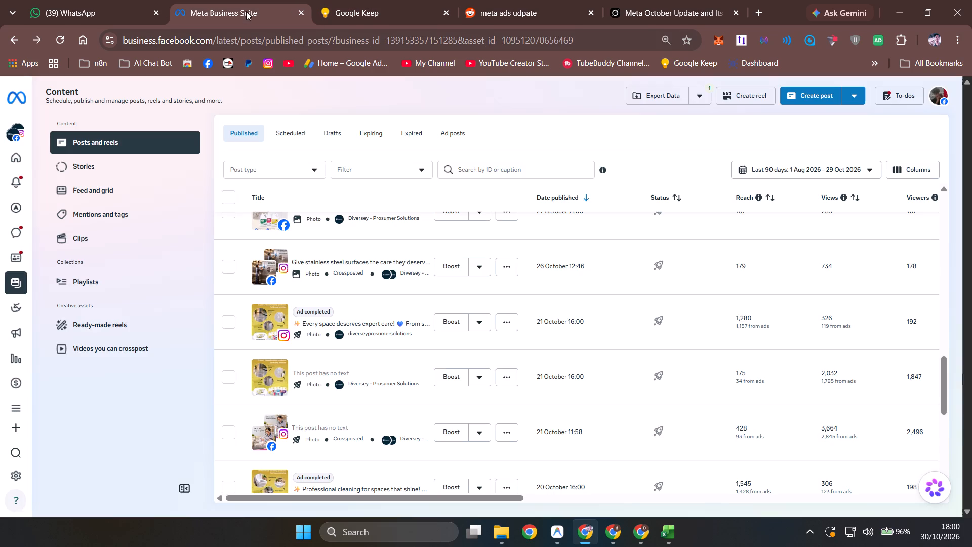
left_click(18, 132)
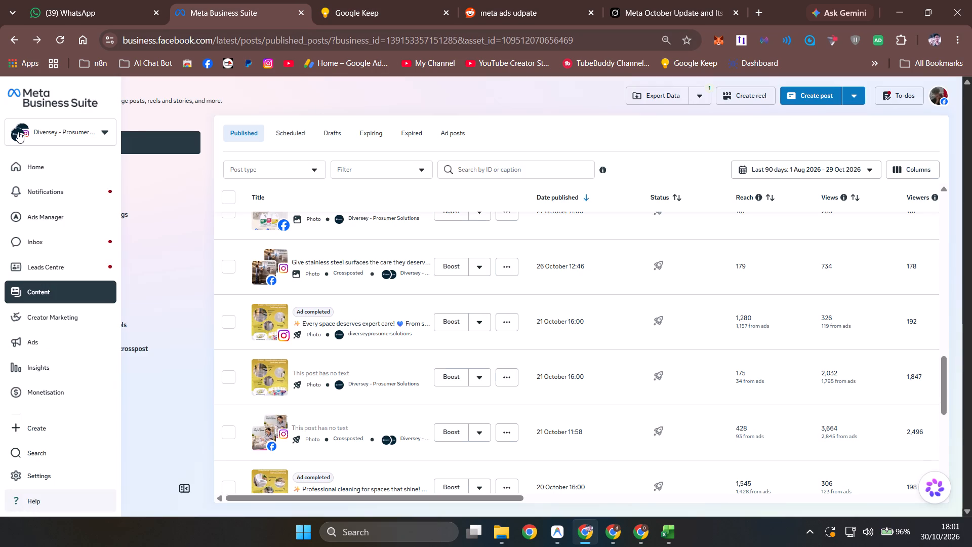
left_click(29, 134)
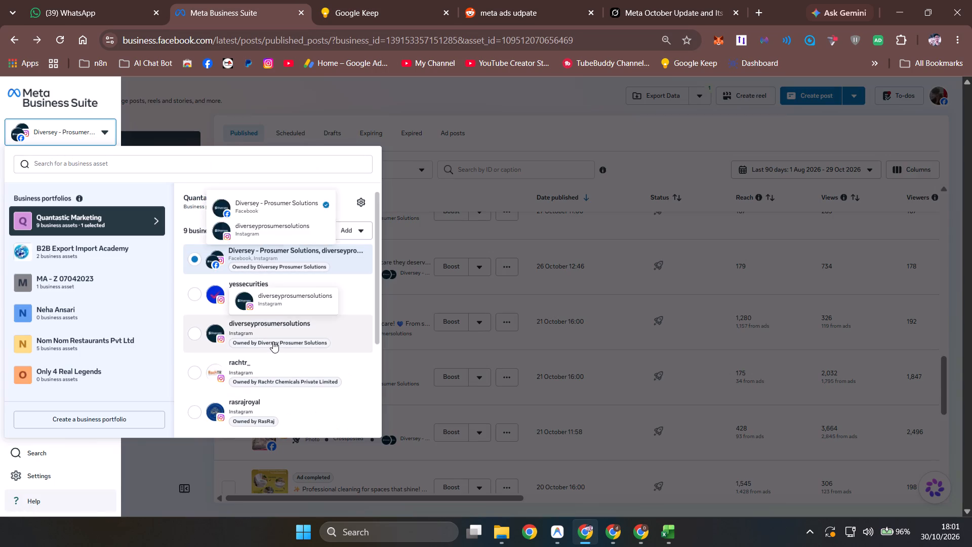
scroll(272, 346, "down", 1)
left_click(228, 380)
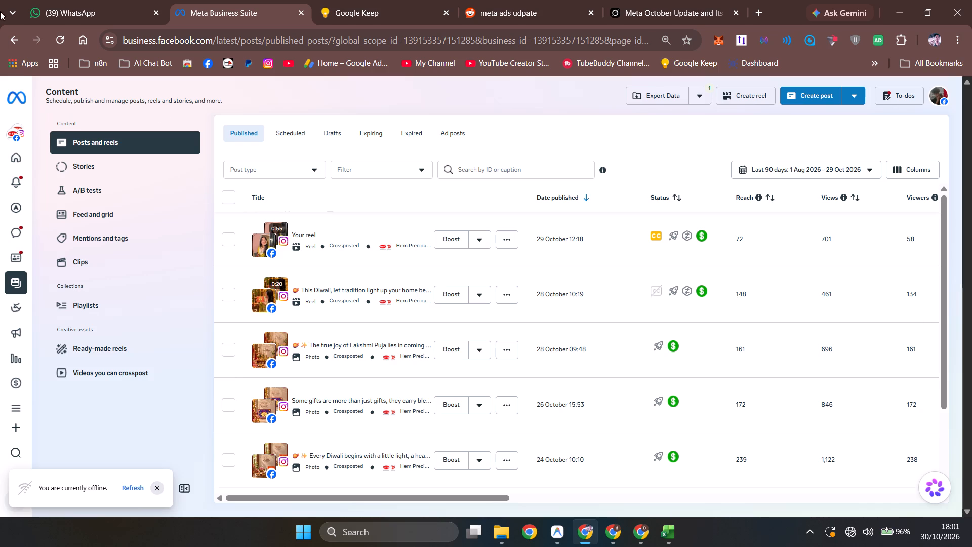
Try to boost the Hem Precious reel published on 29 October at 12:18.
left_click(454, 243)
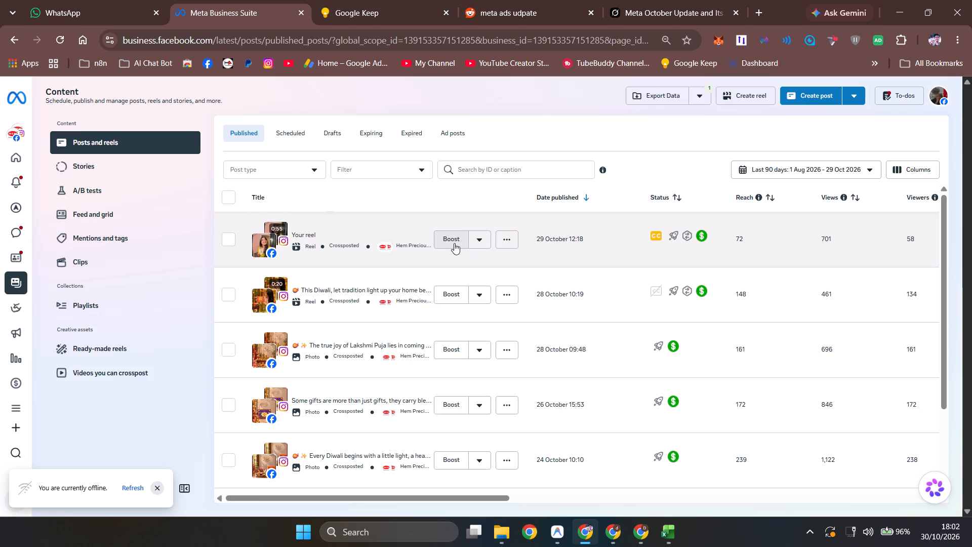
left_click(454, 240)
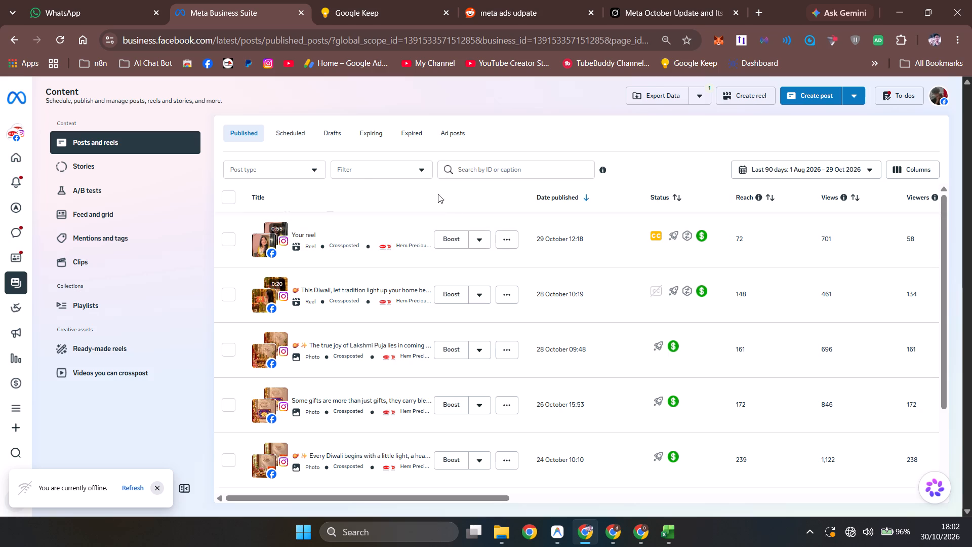
Open Ads Manager for the selected business in a separate browser tab.
left_click(225, 239)
left_click(451, 241)
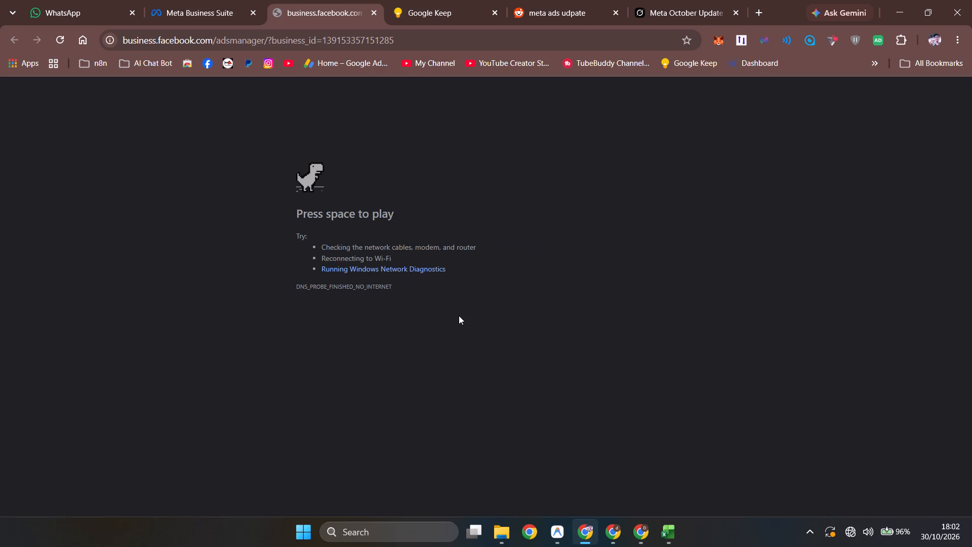
Open the Windows dial-up settings, connect Broadband Connection, and close Settings.
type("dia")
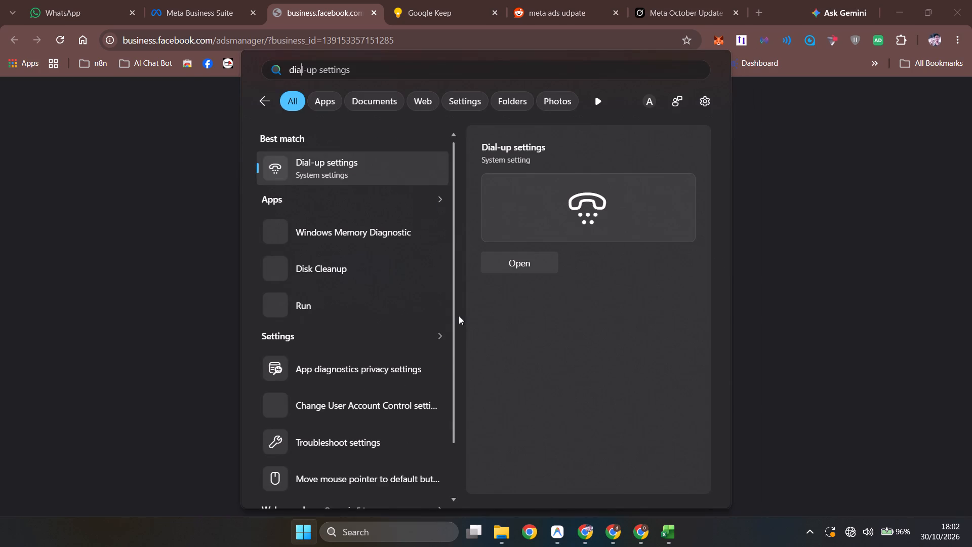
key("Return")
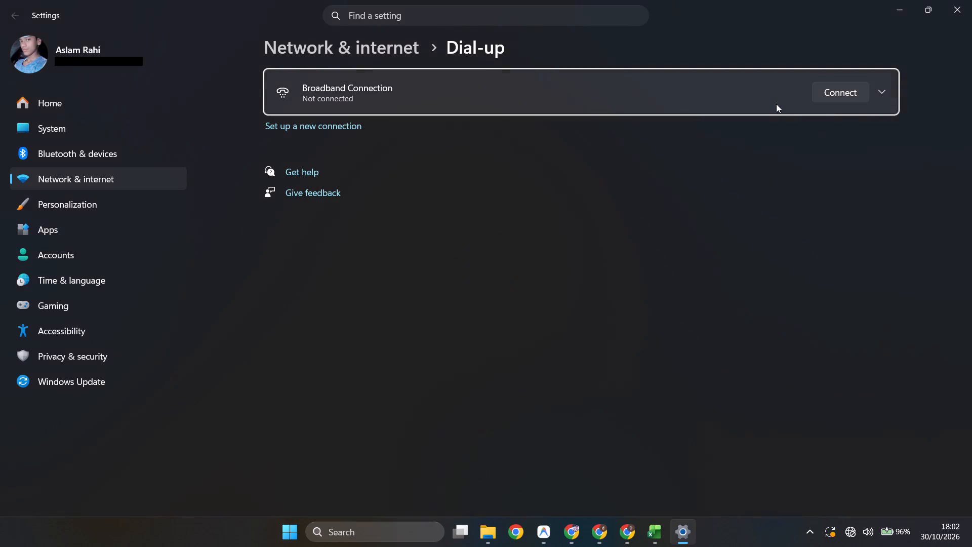
left_click(833, 96)
left_click(965, 17)
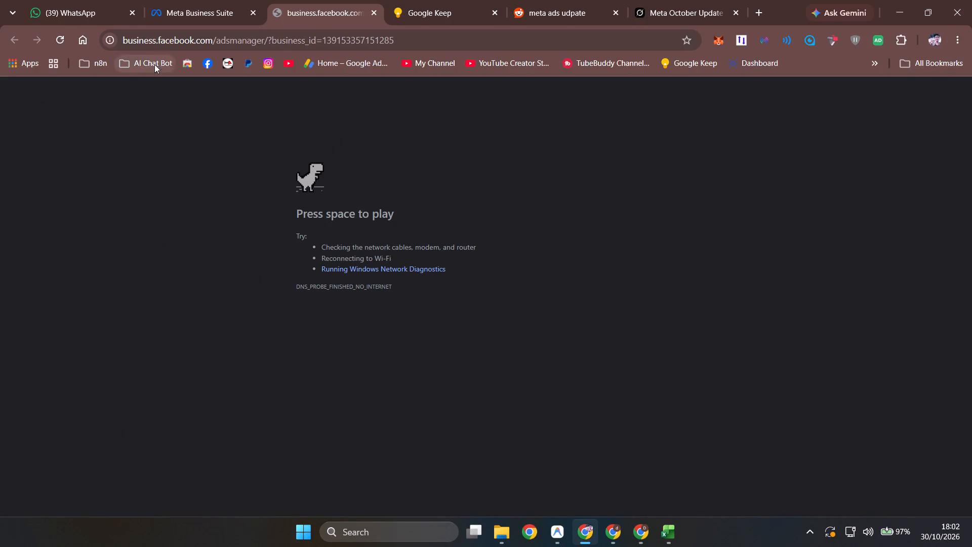
Reload the Ads Manager page in the browser.
left_click(62, 41)
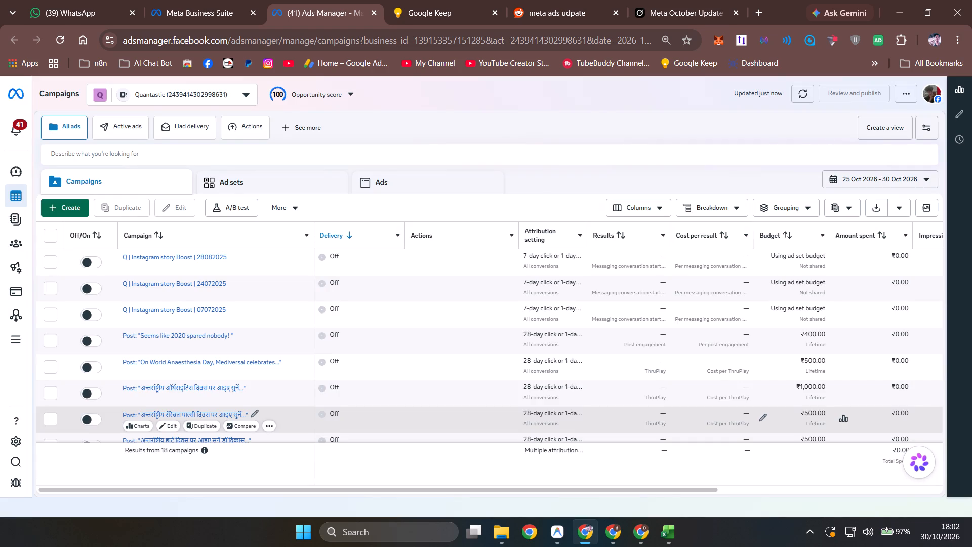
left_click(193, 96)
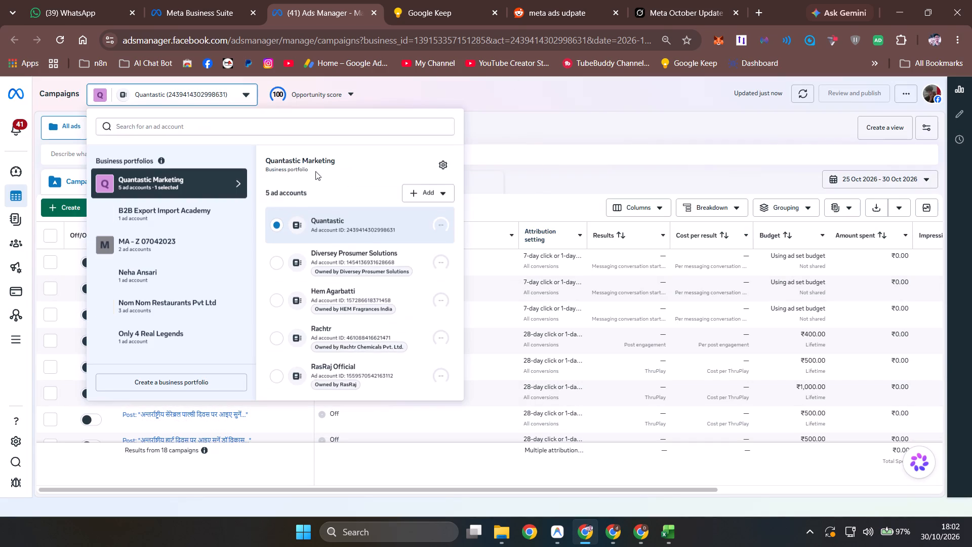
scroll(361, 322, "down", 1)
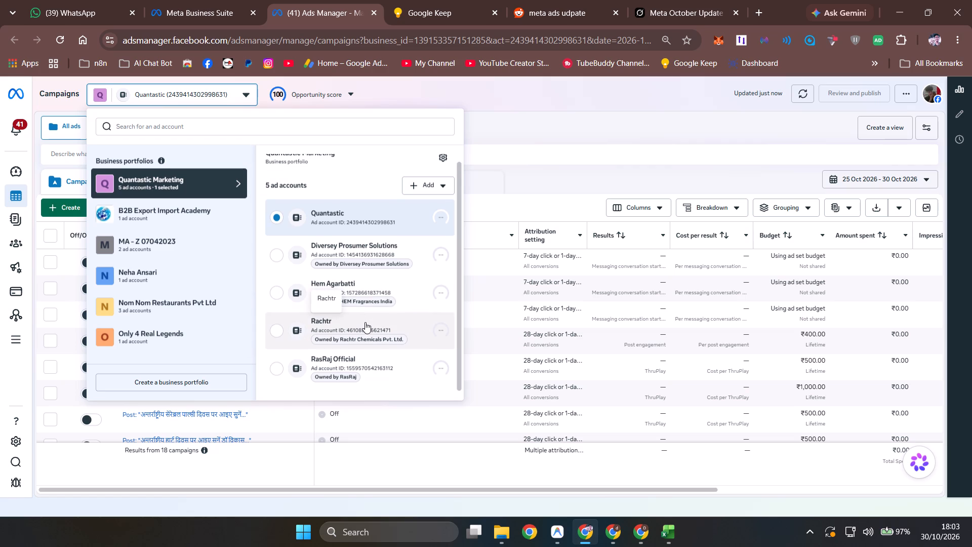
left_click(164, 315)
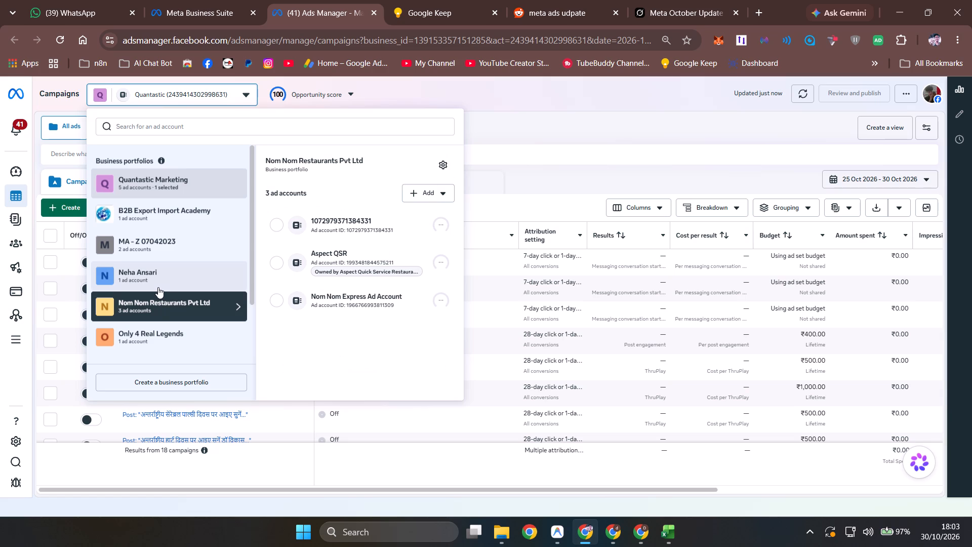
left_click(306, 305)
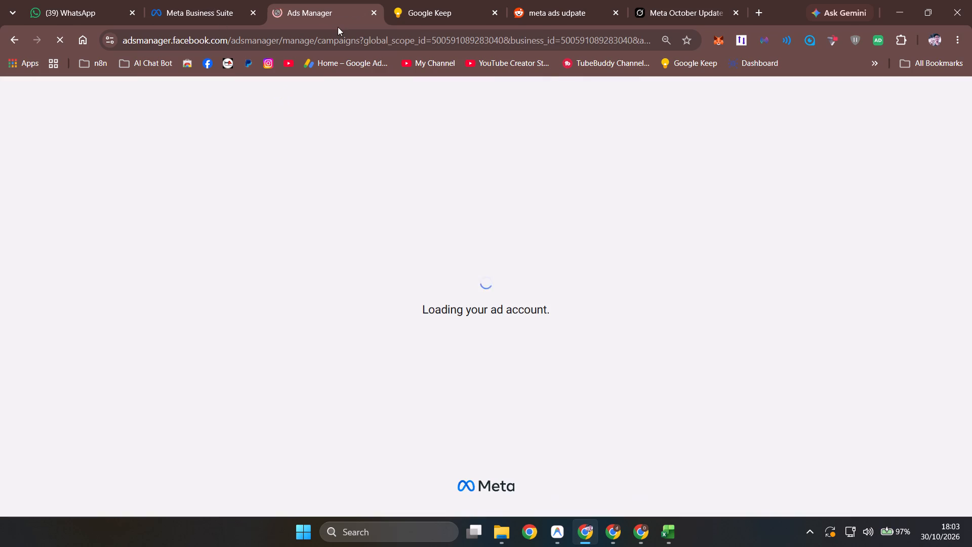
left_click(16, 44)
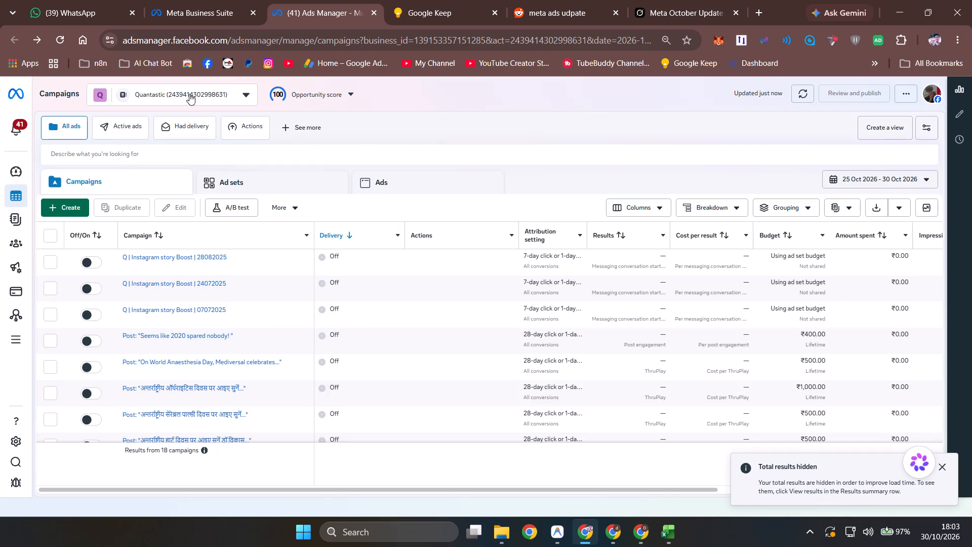
Switch to Meta Business Suite, leave the unpublished Hem Agarbatti reel boost, and open the page's published posts and reels.
left_click(186, 0)
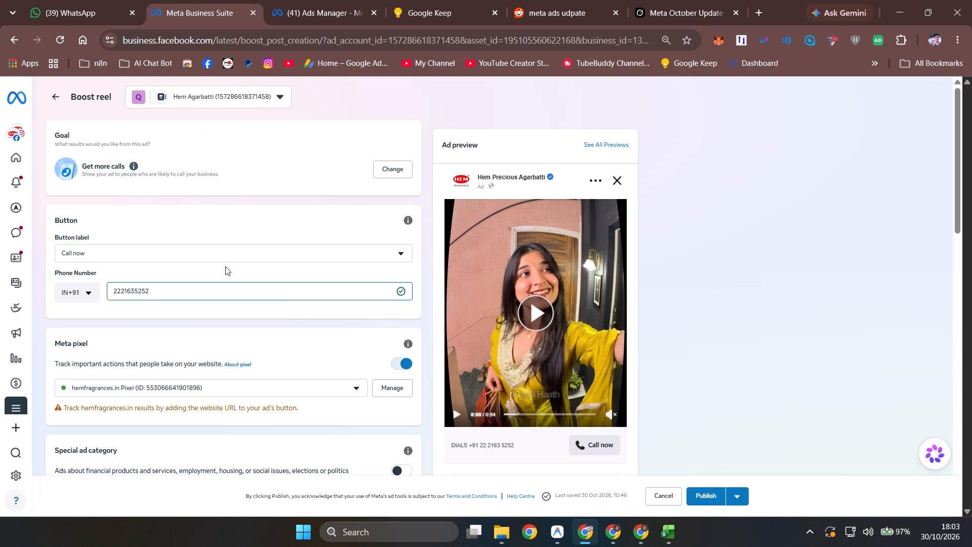
left_click(399, 176)
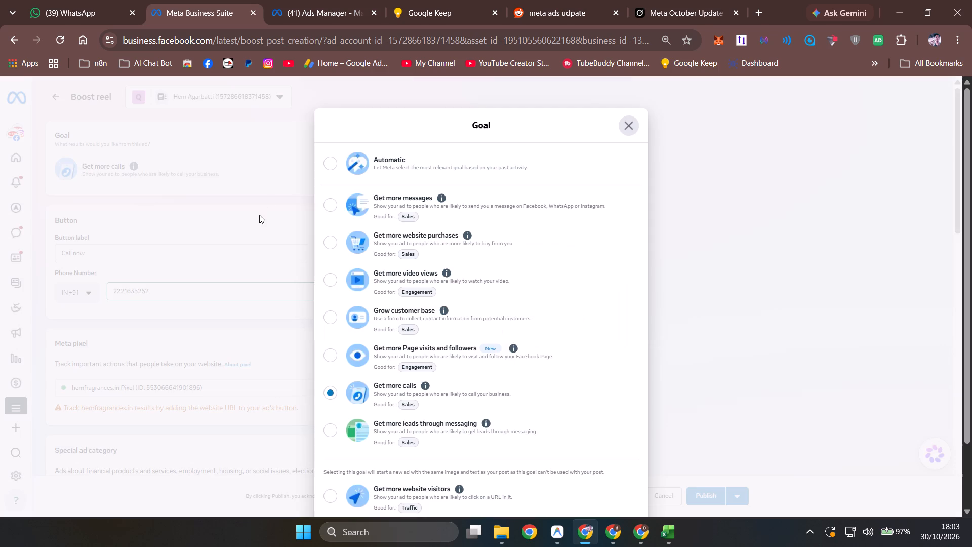
left_click(622, 128)
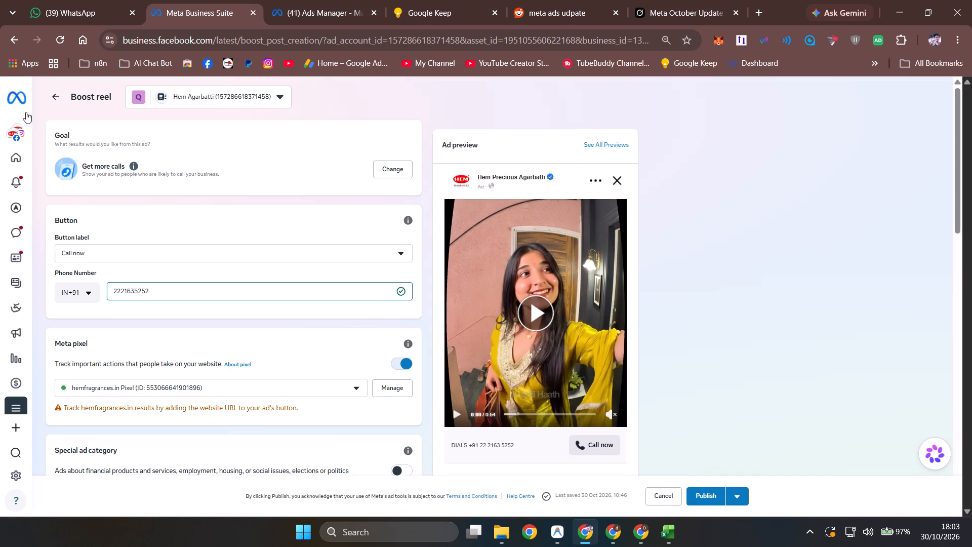
left_click(56, 96)
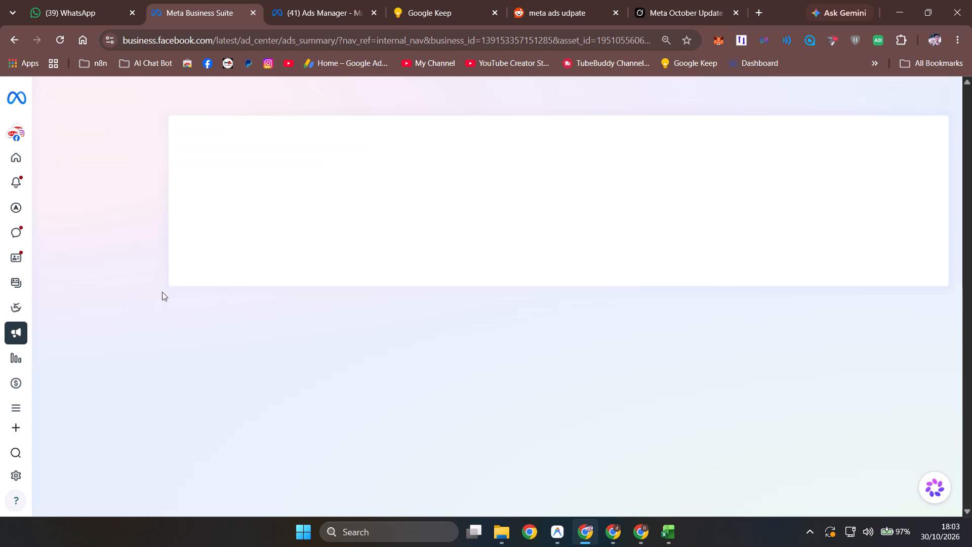
left_click(7, 284)
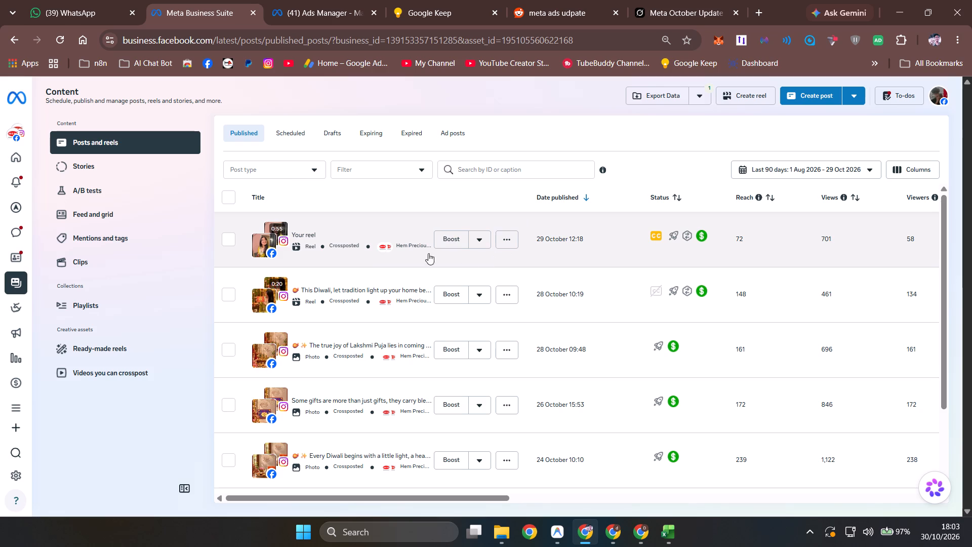
Return to Ads Manager and switch to the Hem Agarbatti ad account in the Quantastic Marketing portfolio.
left_click(305, 0)
left_click(200, 95)
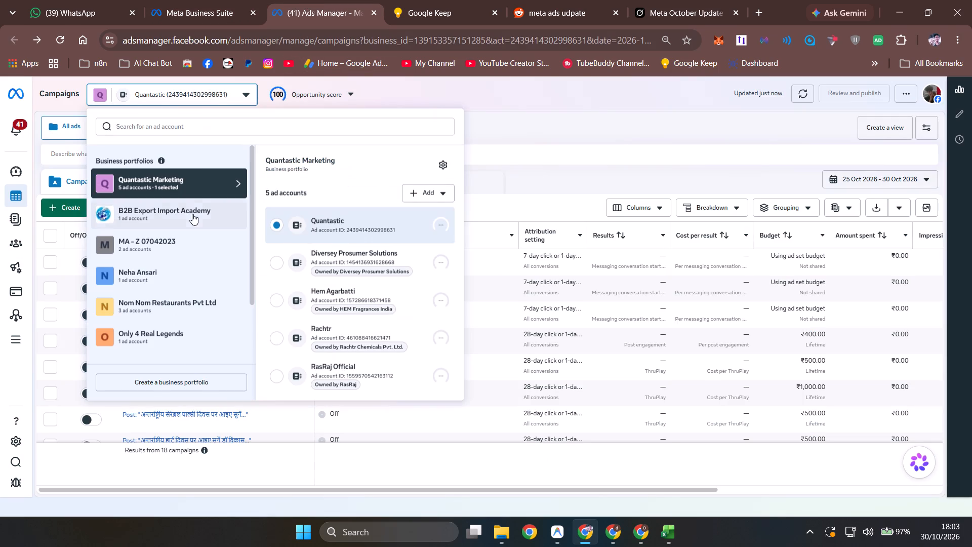
left_click(300, 290)
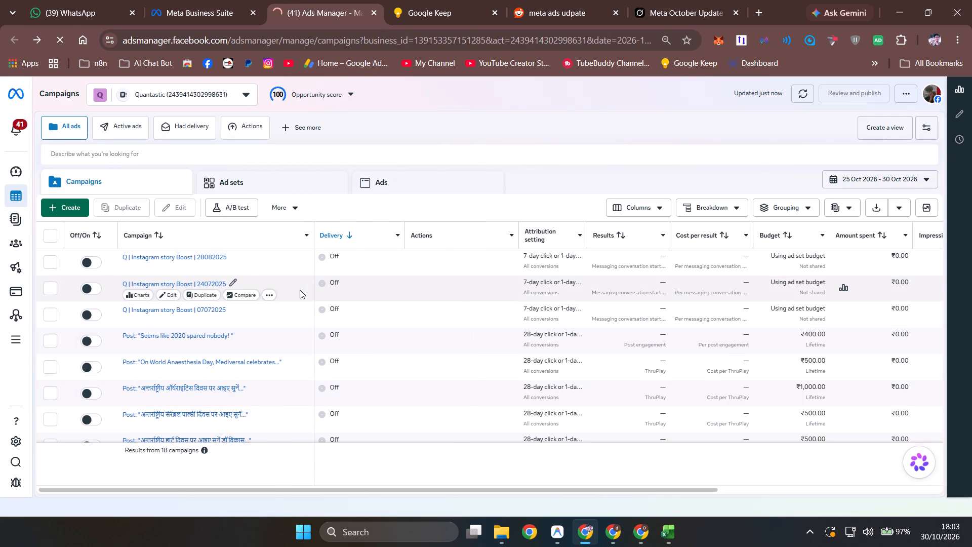